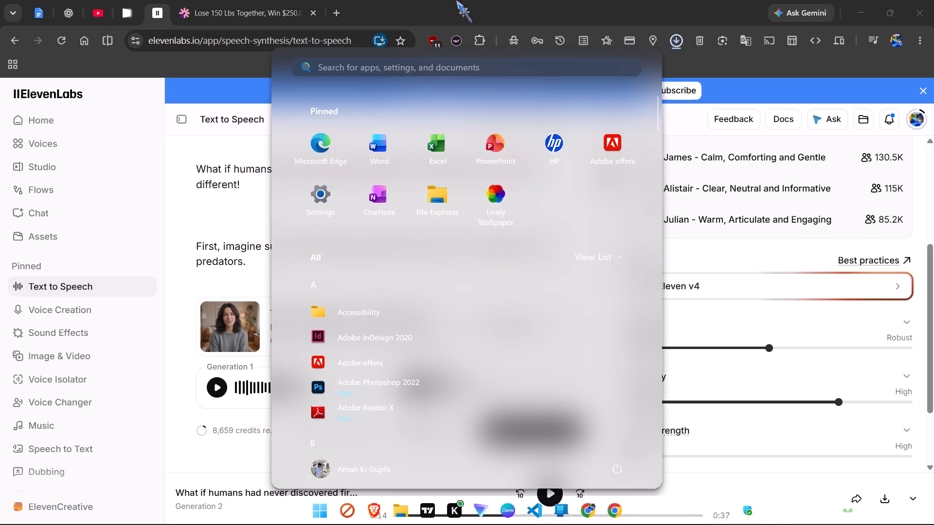
click(438, 66)
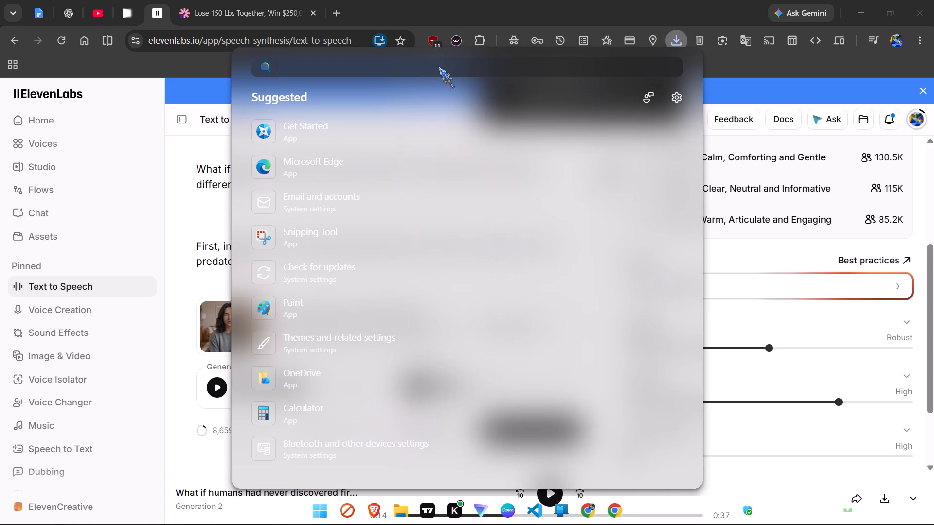
text(unigram)
key(Return)
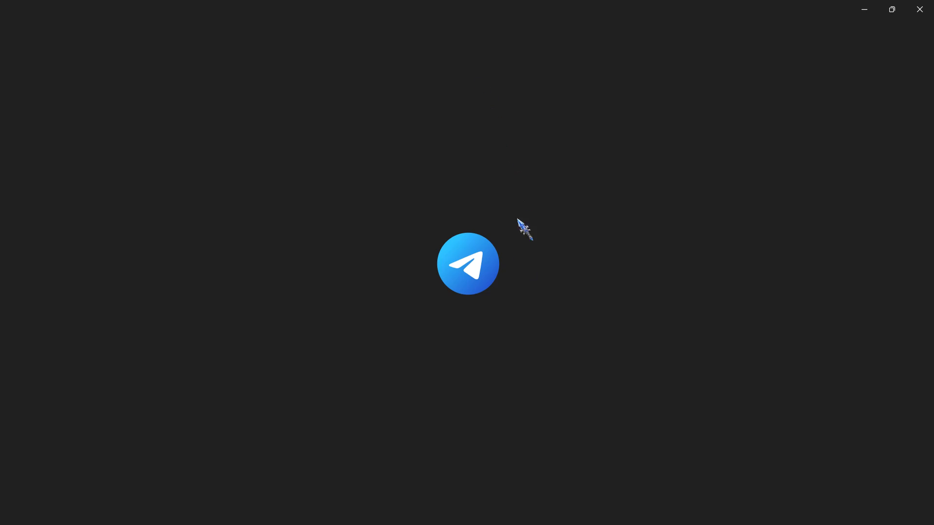
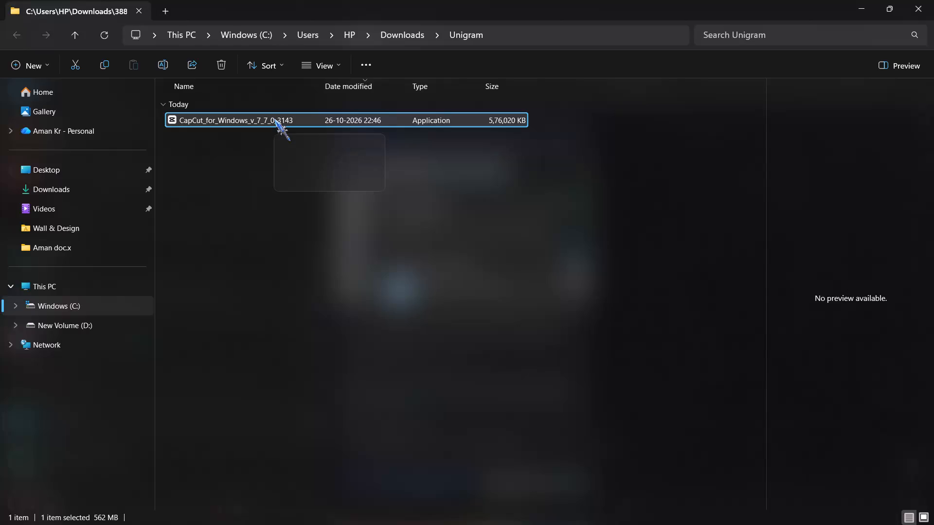
Launch the CapCut for Windows 7.7 application file from the Unigram downloads folder.
double_click(274, 118)
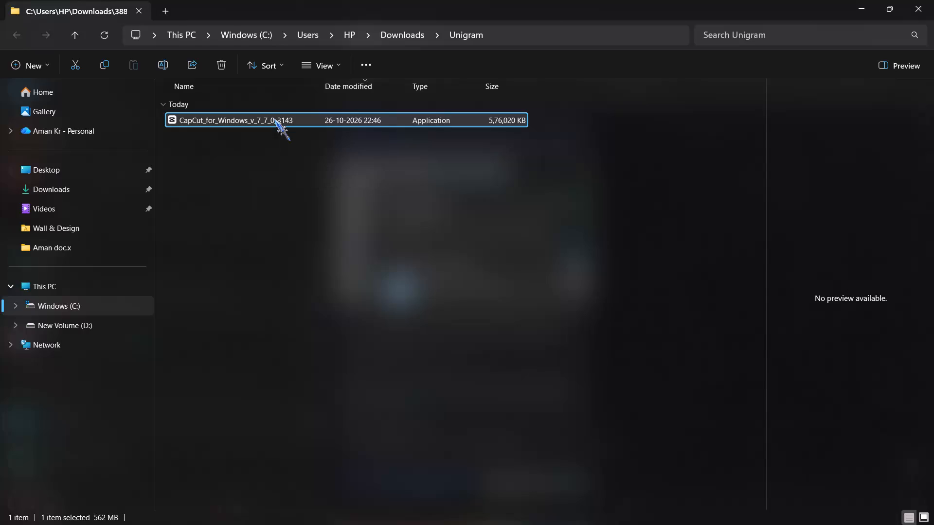
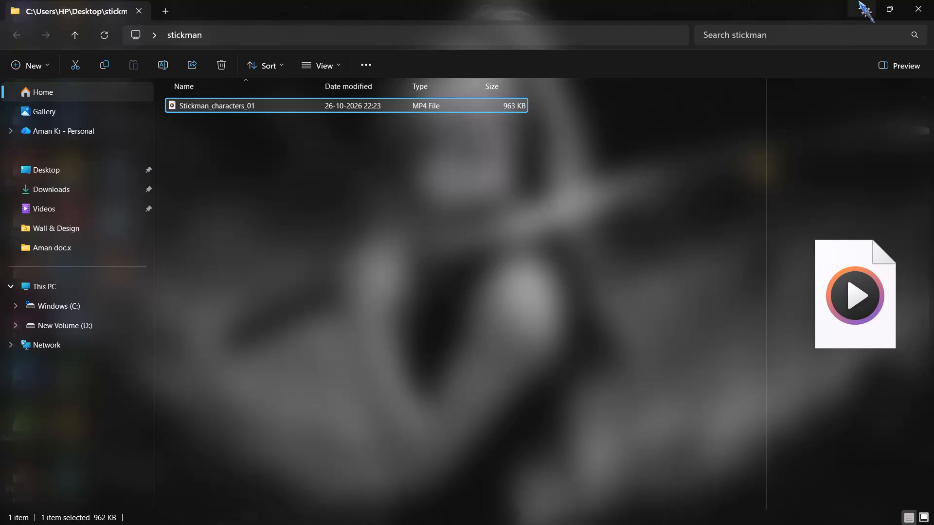
Install CapCut from its setup program and start the installed application.
click(858, 0)
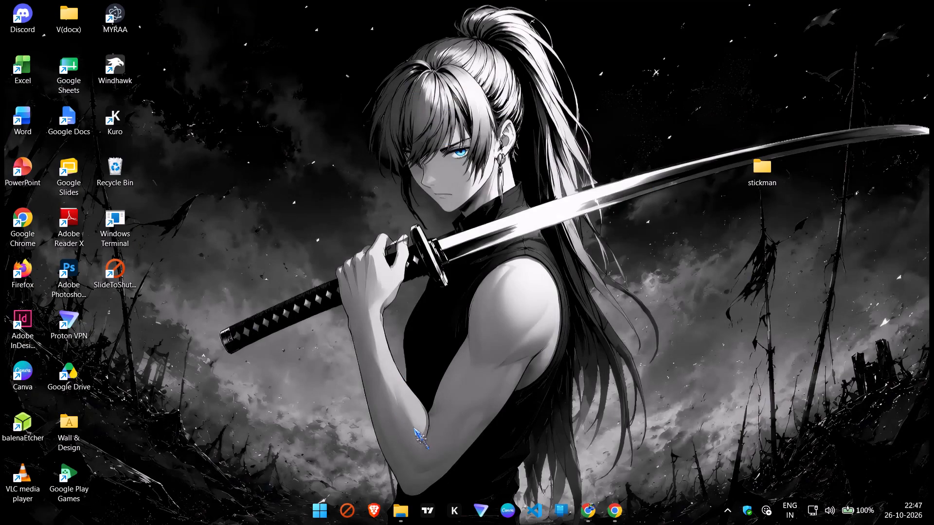
click(492, 237)
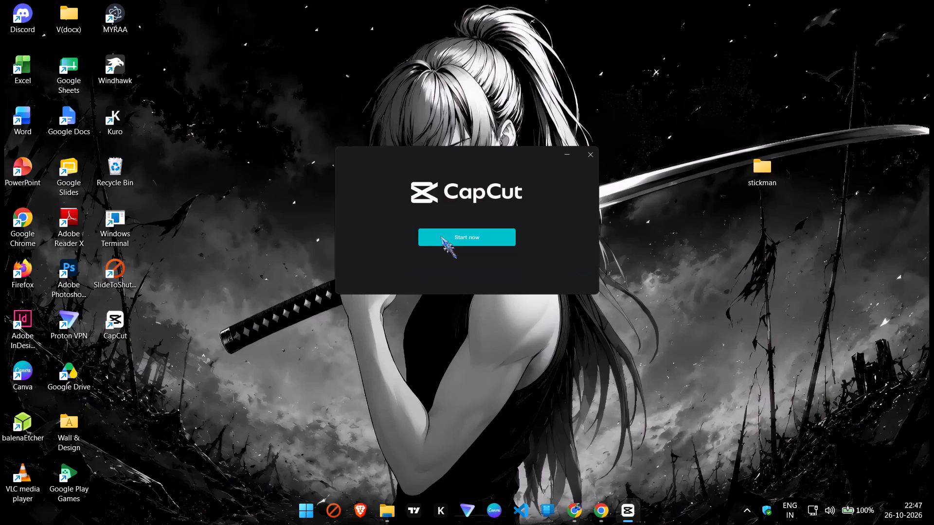
click(440, 236)
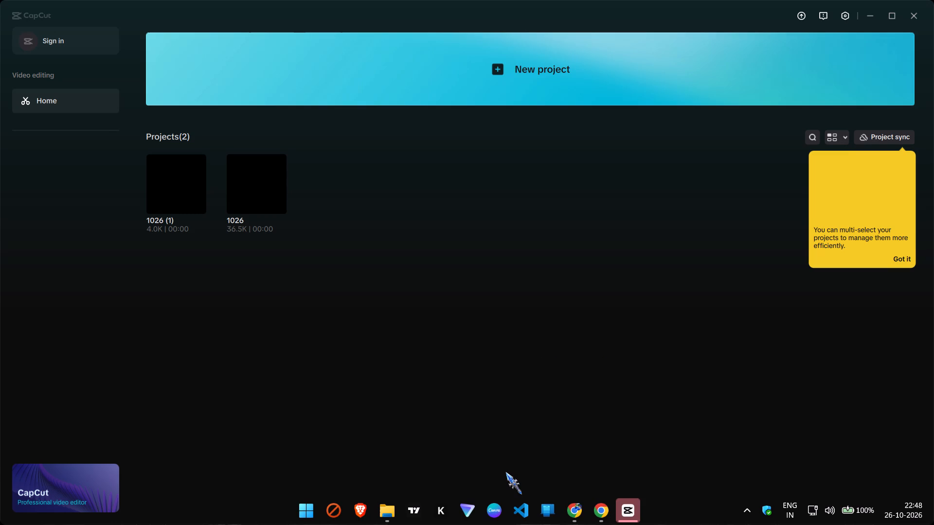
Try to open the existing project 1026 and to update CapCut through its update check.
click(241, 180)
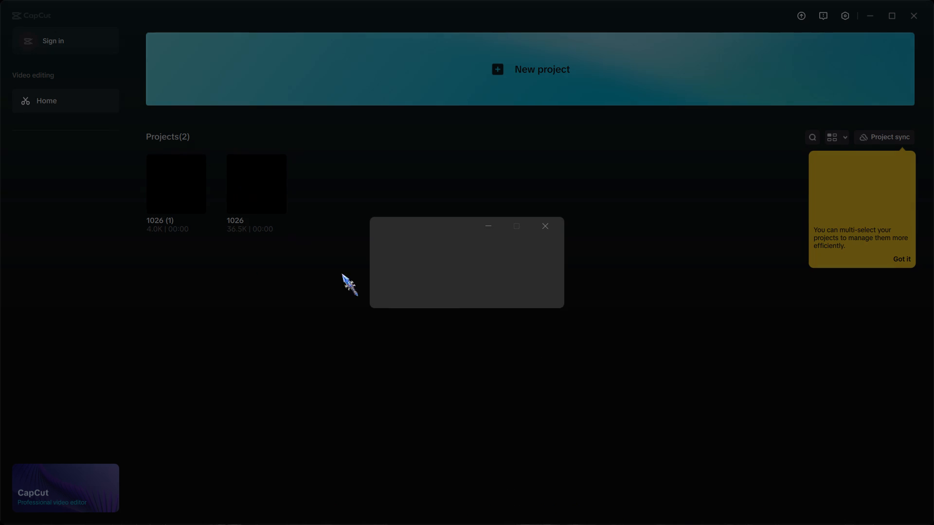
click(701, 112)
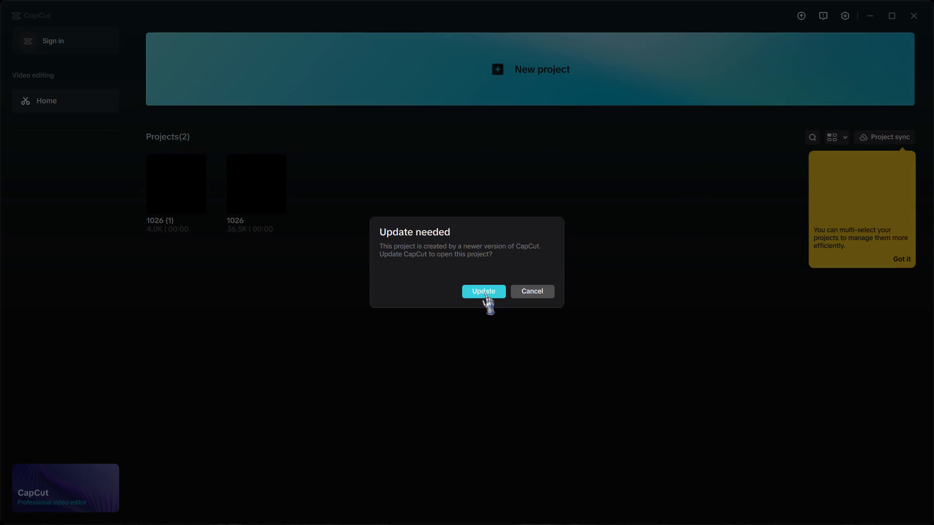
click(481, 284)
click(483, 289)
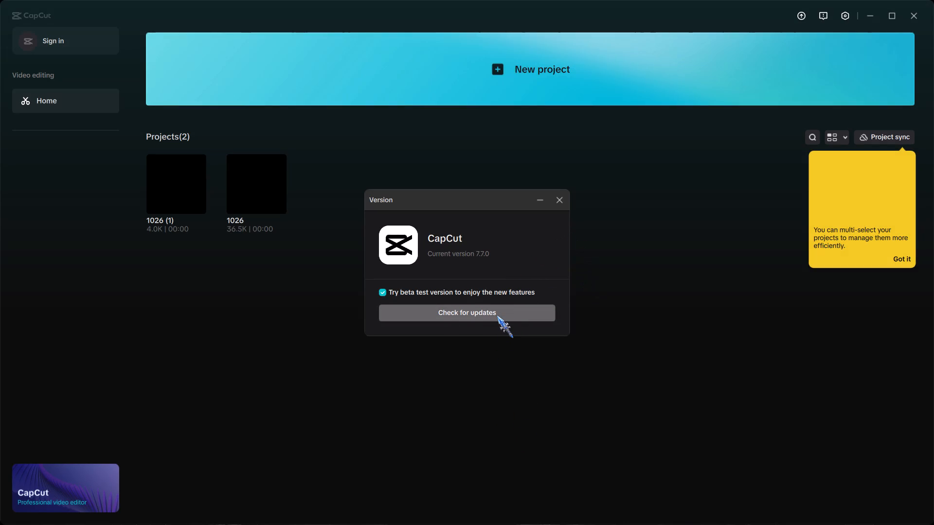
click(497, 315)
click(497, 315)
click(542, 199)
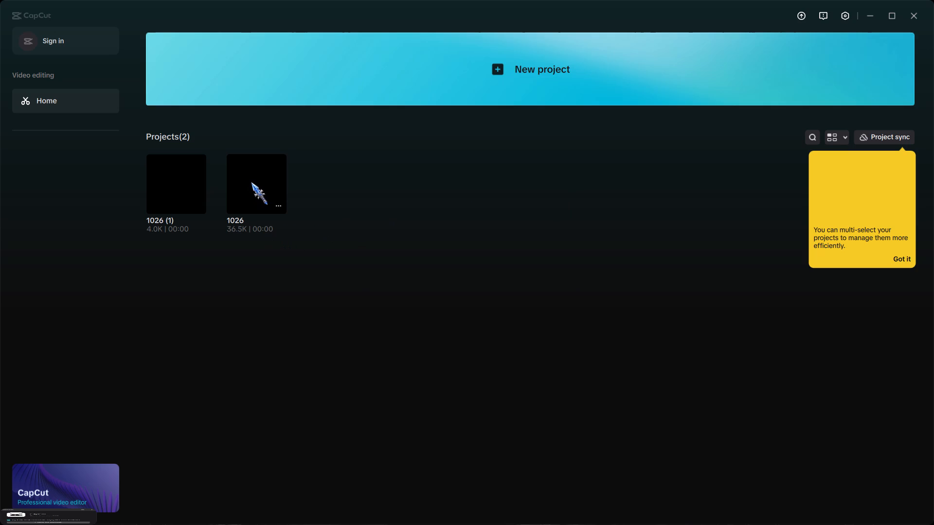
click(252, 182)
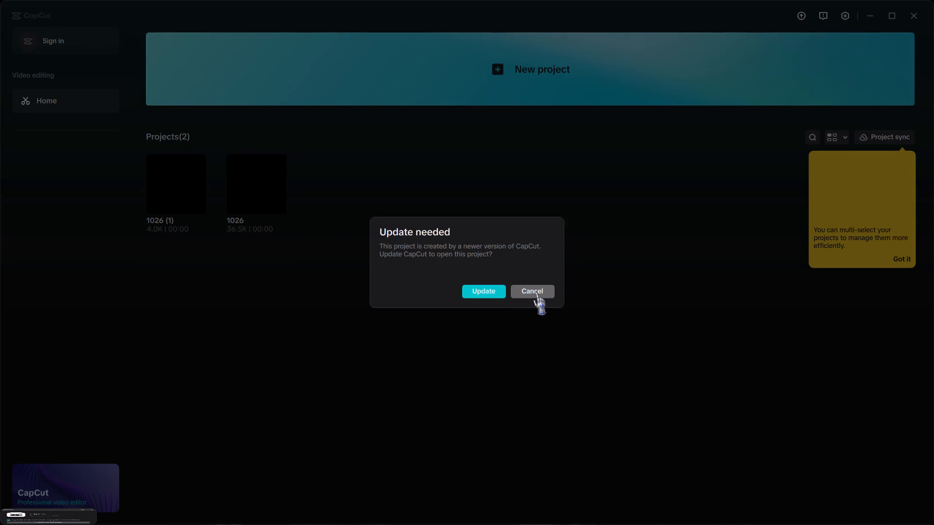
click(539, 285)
Create a new video project.
click(395, 68)
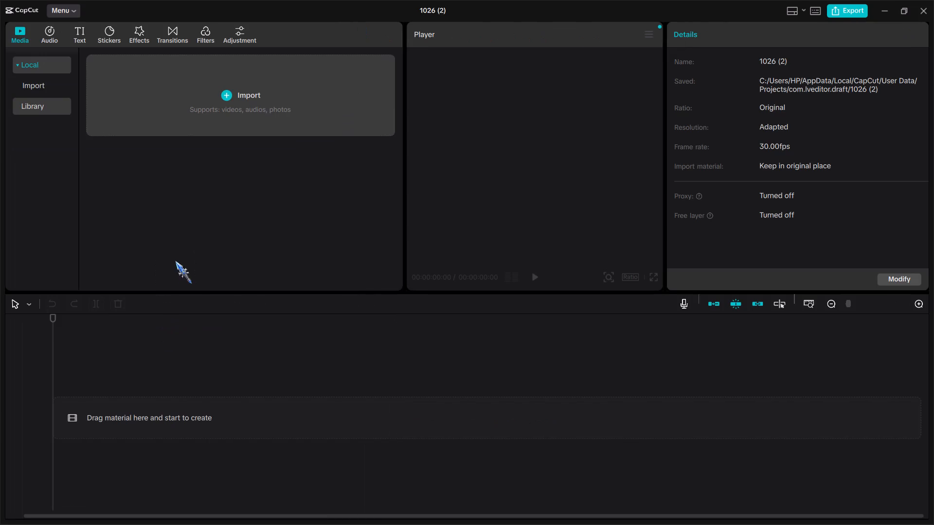
Open the transitions library and retry loading its content.
click(172, 32)
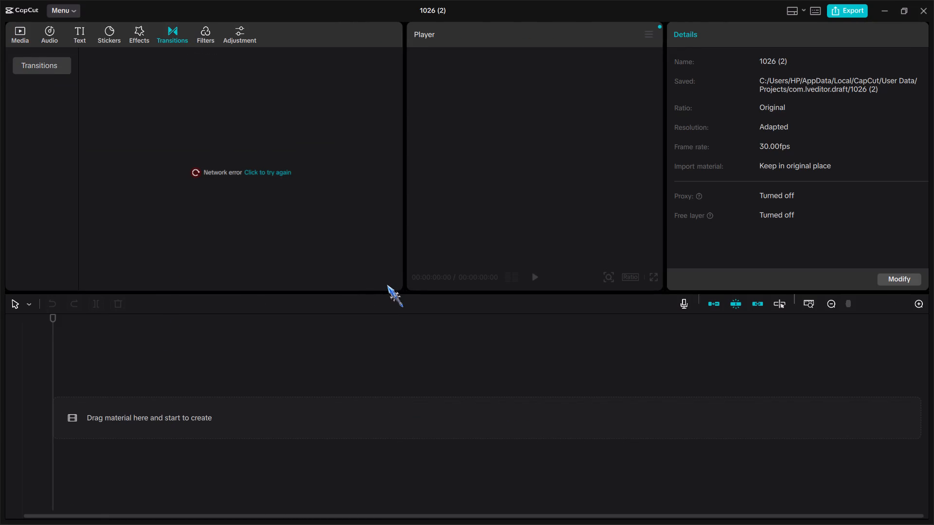
click(271, 168)
click(268, 171)
Save the project settings with a frame rate of 30.00 fps and proxy turned on at 720P.
click(769, 81)
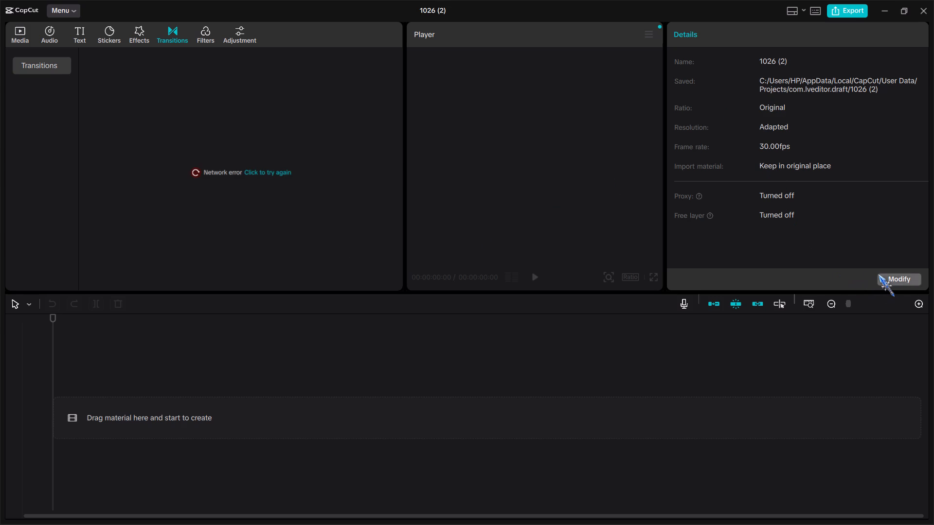
click(880, 274)
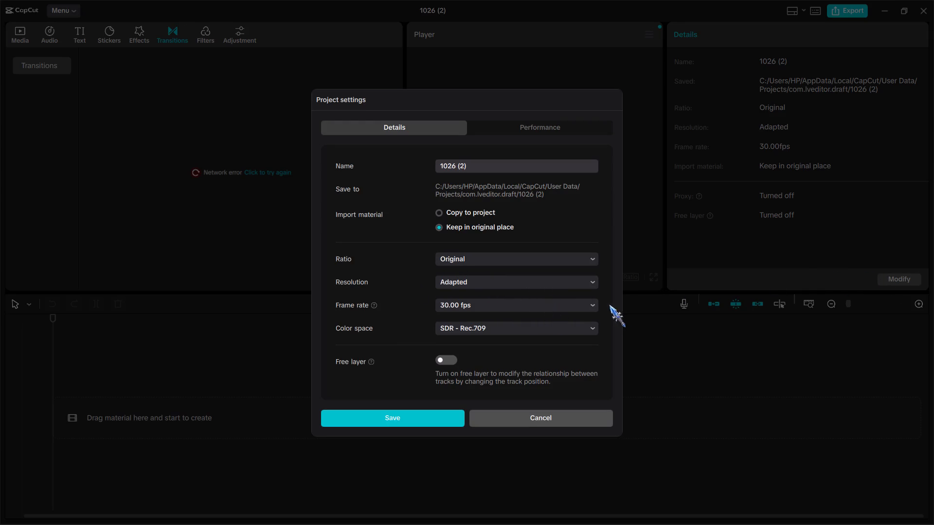
click(590, 302)
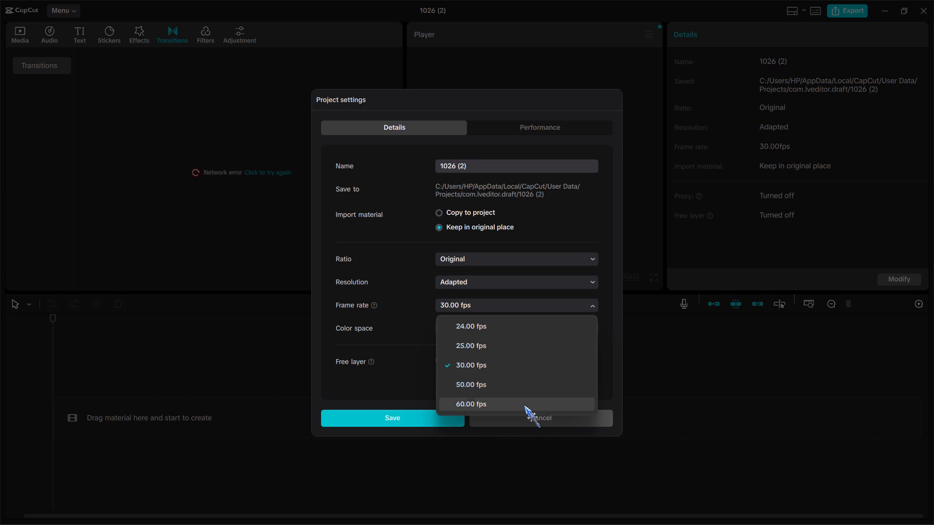
click(667, 355)
click(493, 363)
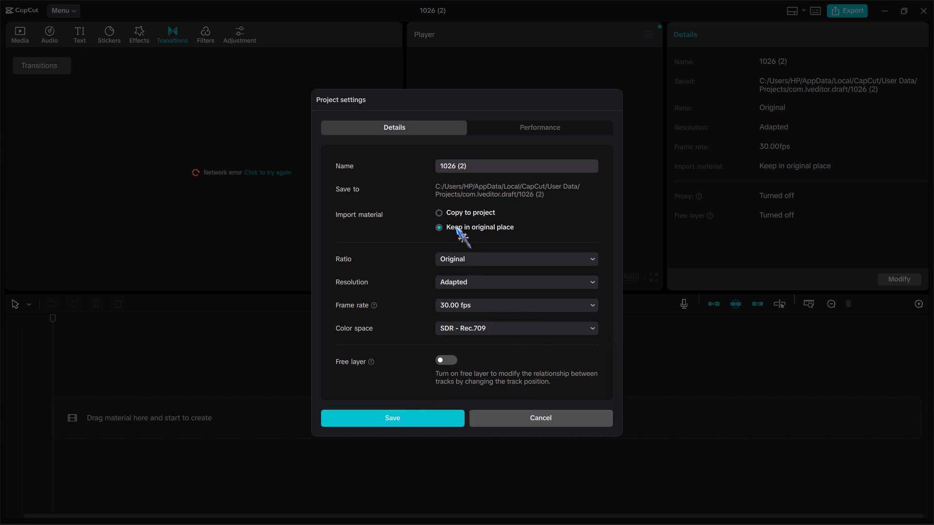
click(523, 129)
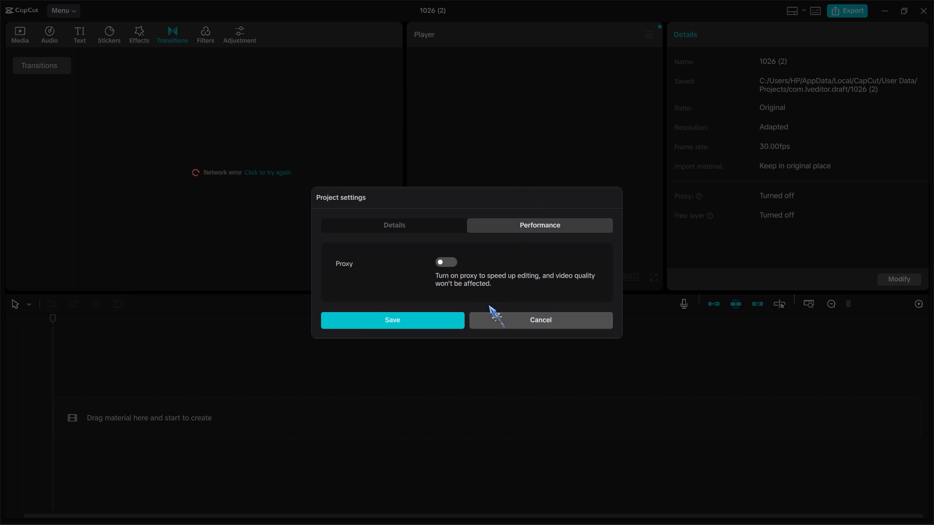
click(448, 260)
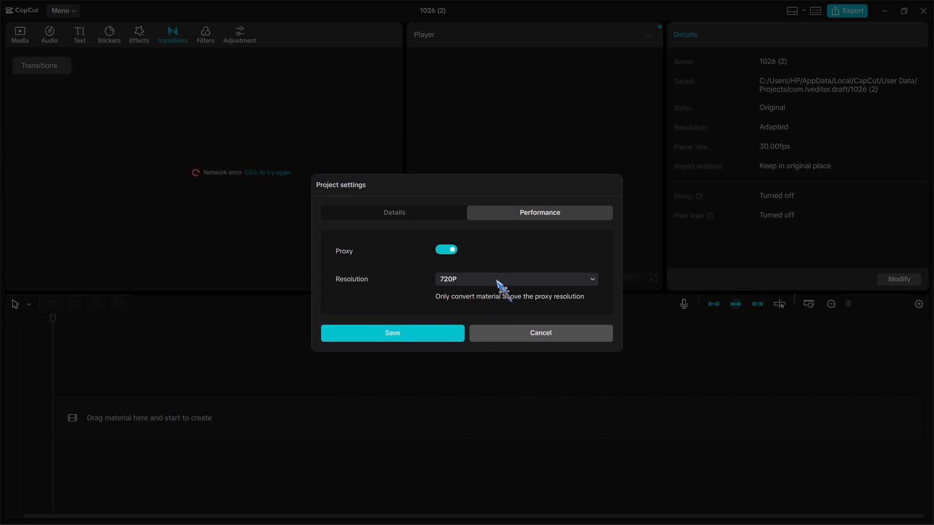
click(552, 281)
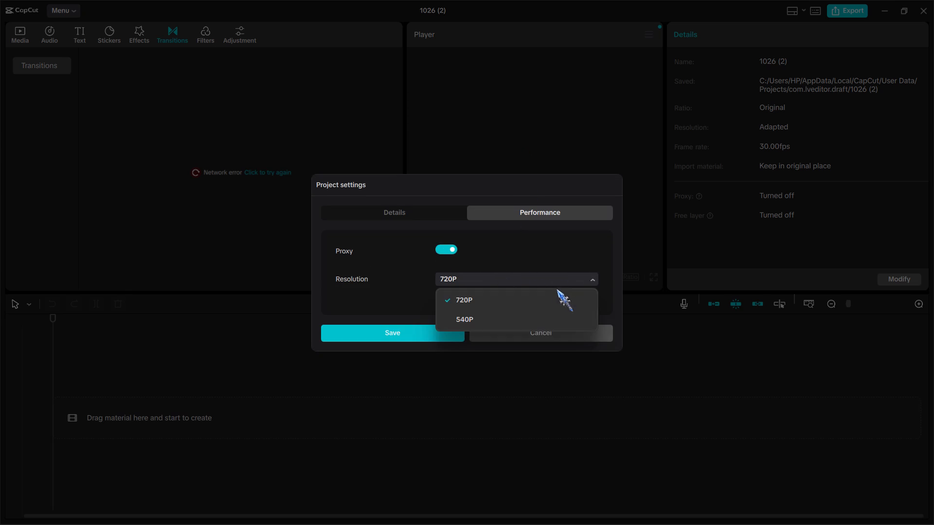
click(520, 299)
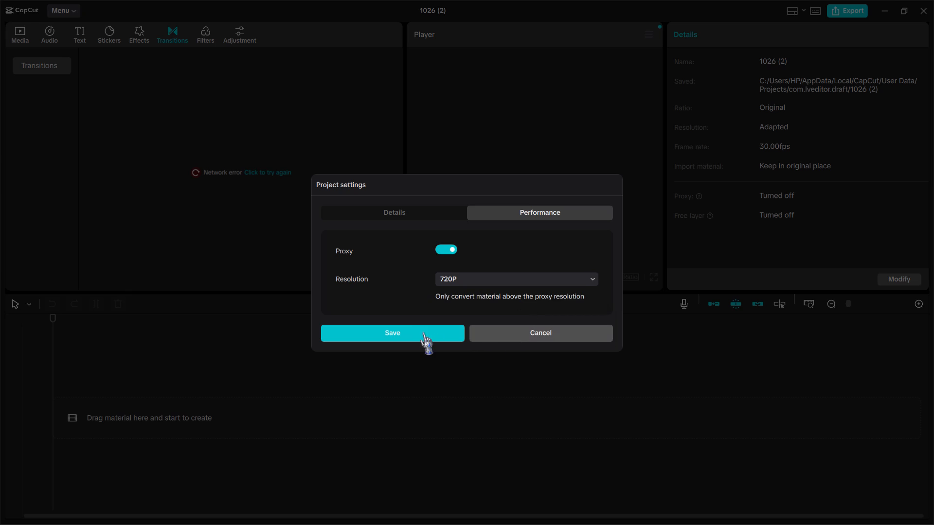
click(422, 328)
Retry loading the transitions library.
click(251, 175)
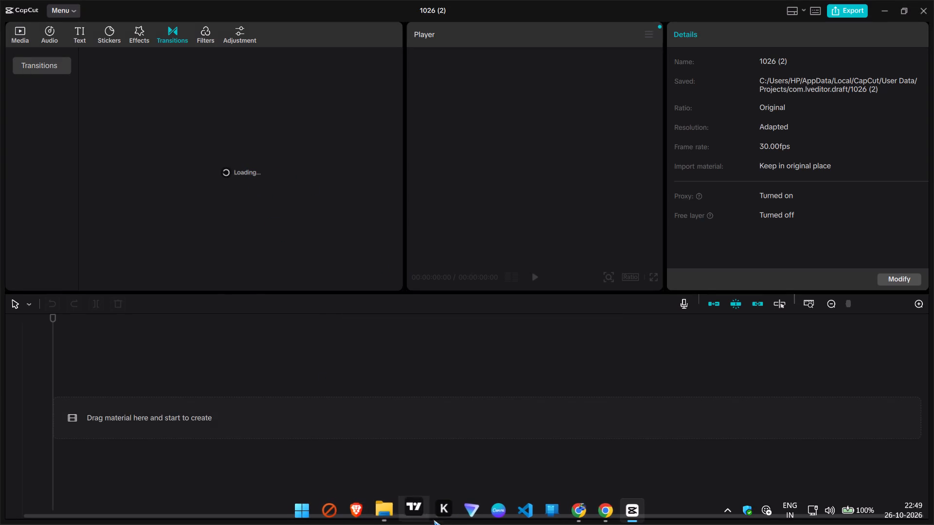
Switch to Proton VPN, connect to the fastest free server and return to the CapCut project.
click(468, 510)
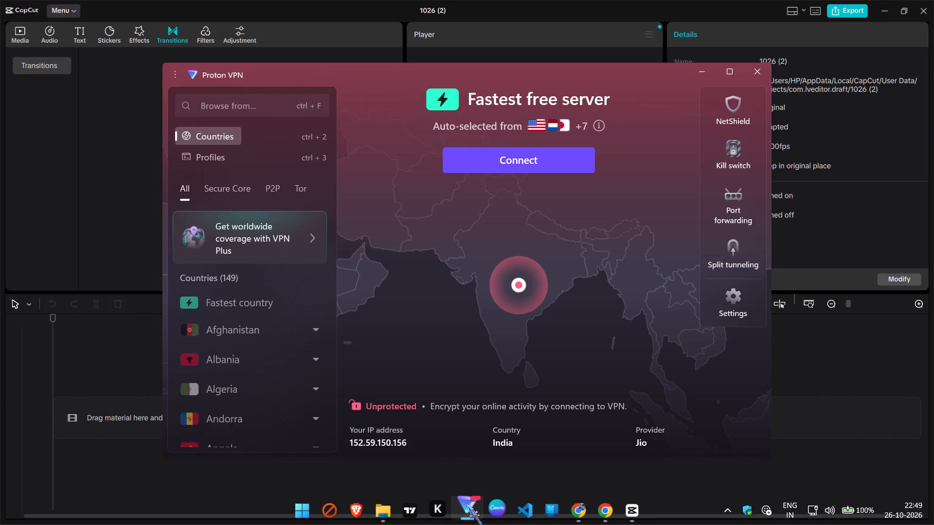
click(501, 157)
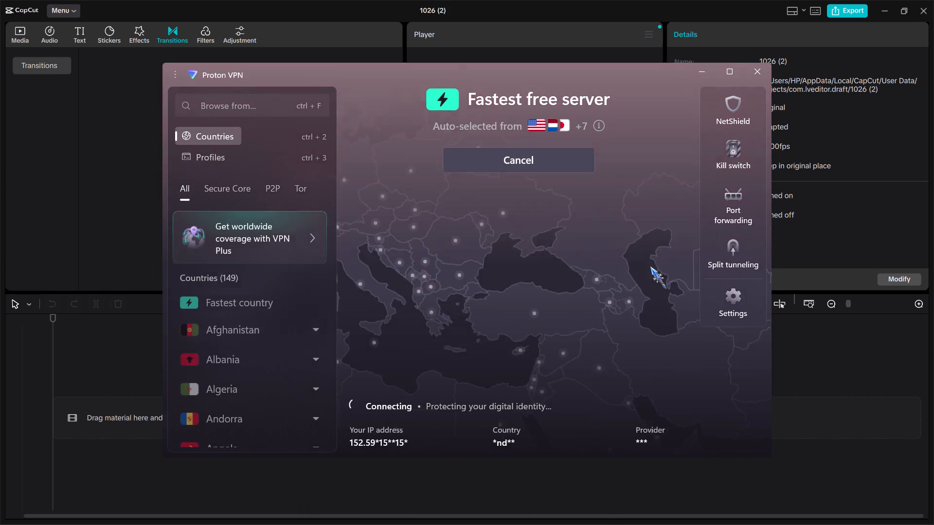
click(812, 342)
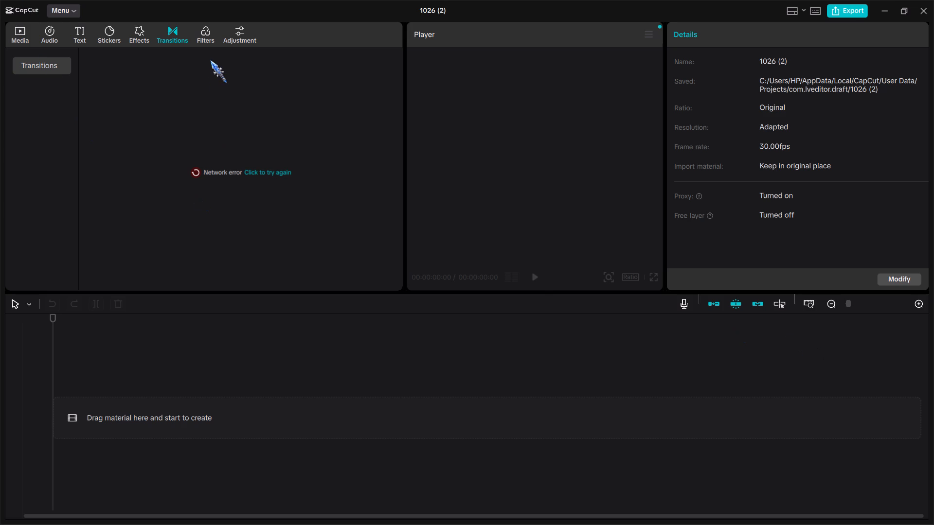
Check whether the filters and adjustment libraries load in the project.
click(202, 44)
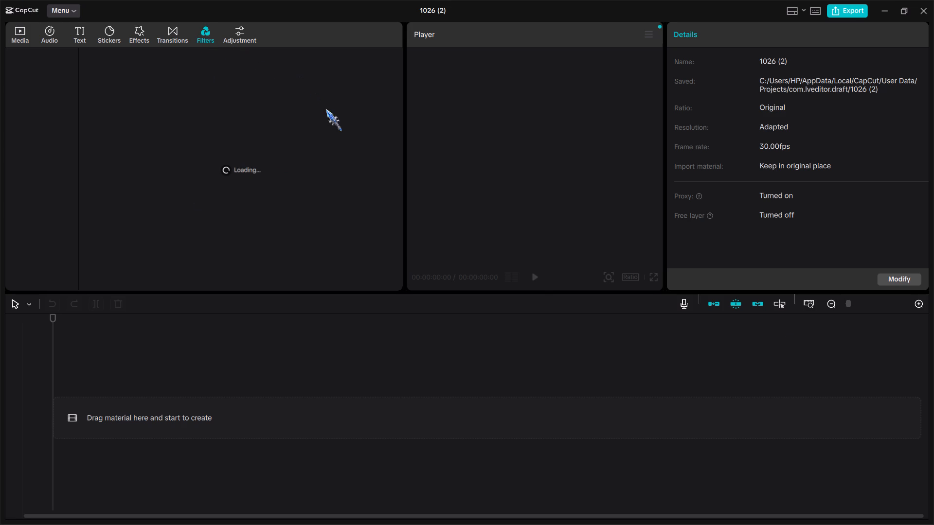
click(247, 30)
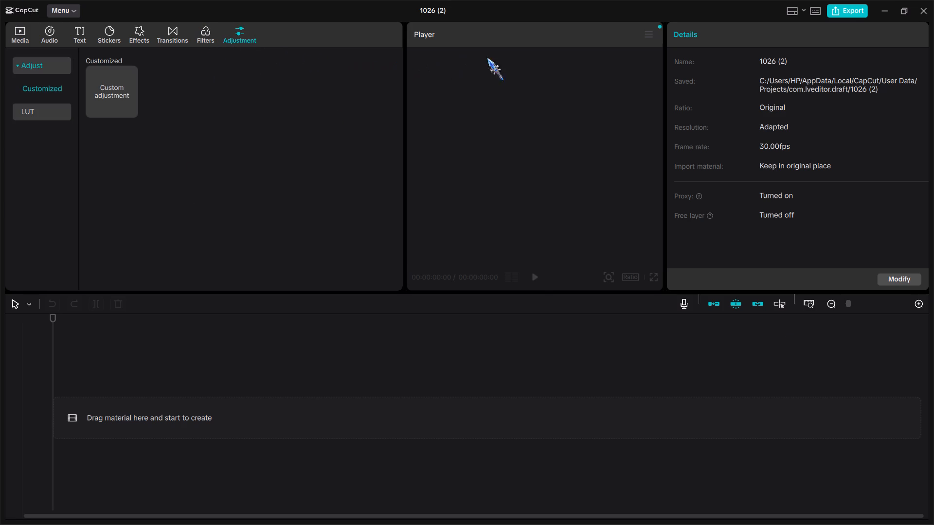
Close the project and CapCut, and relaunch CapCut from the desktop.
click(930, 0)
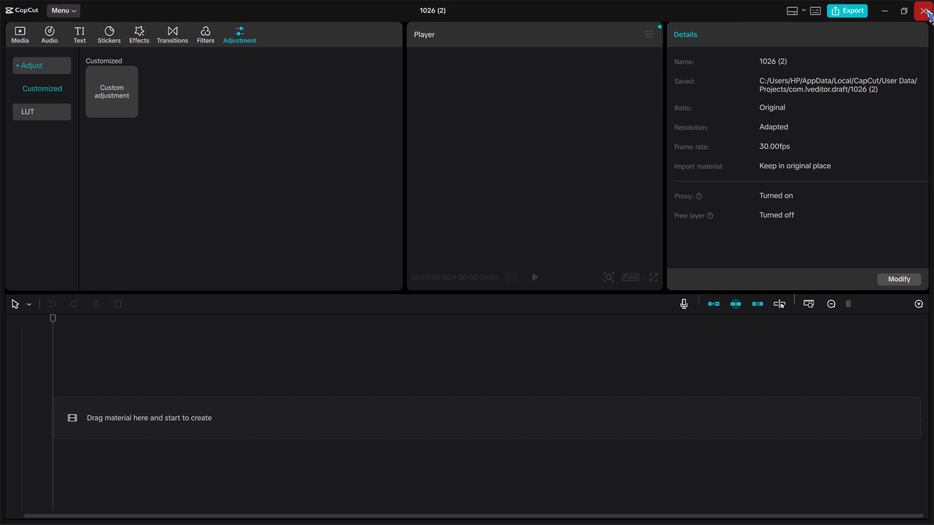
click(924, 10)
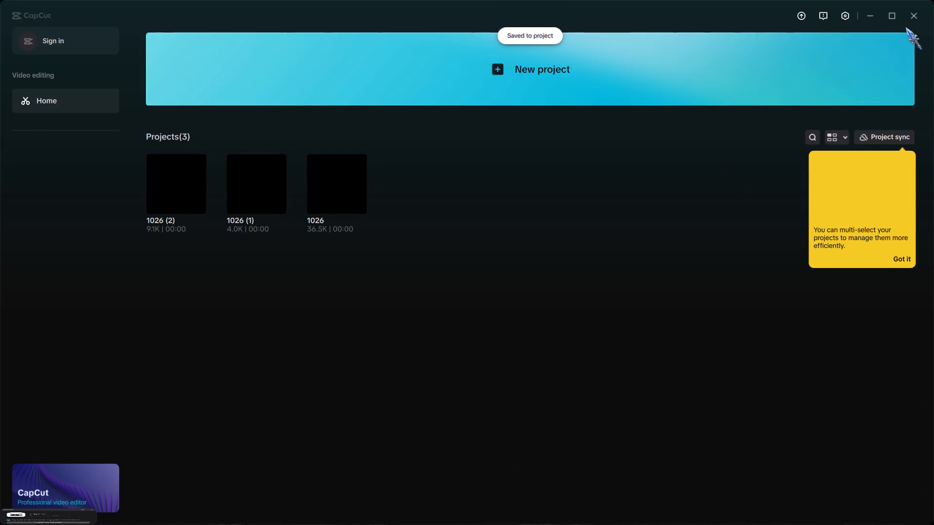
click(920, 7)
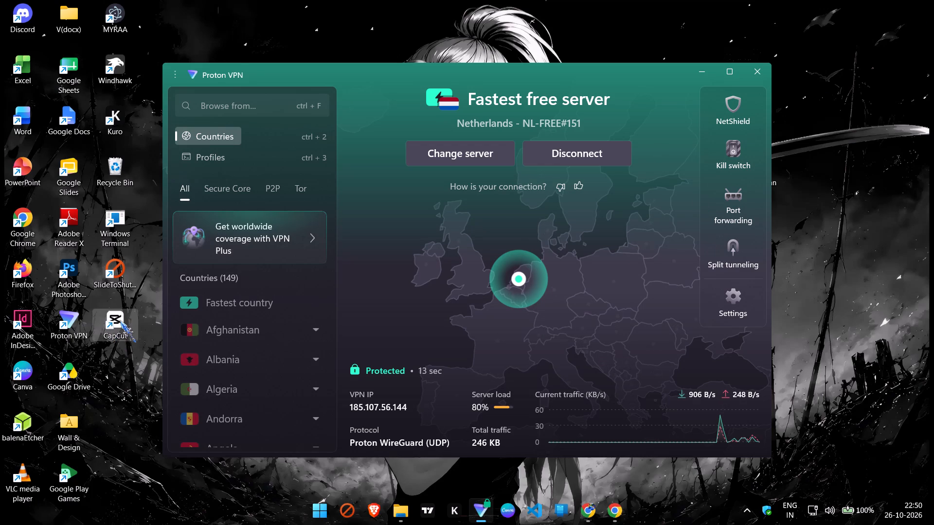
click(120, 320)
double_click(120, 320)
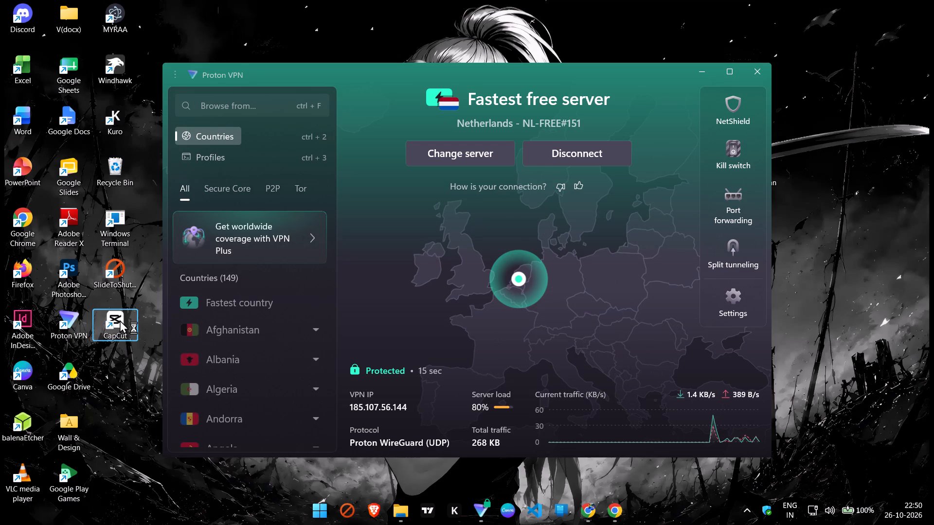
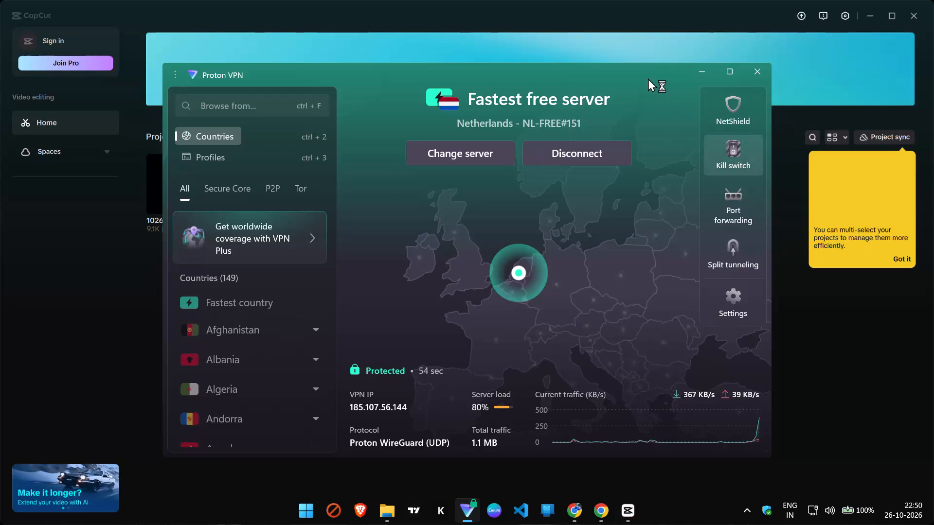
Minimise Proton VPN and open the 1026 (2) project in CapCut.
drag(693, 67, 690, 51)
click(704, 65)
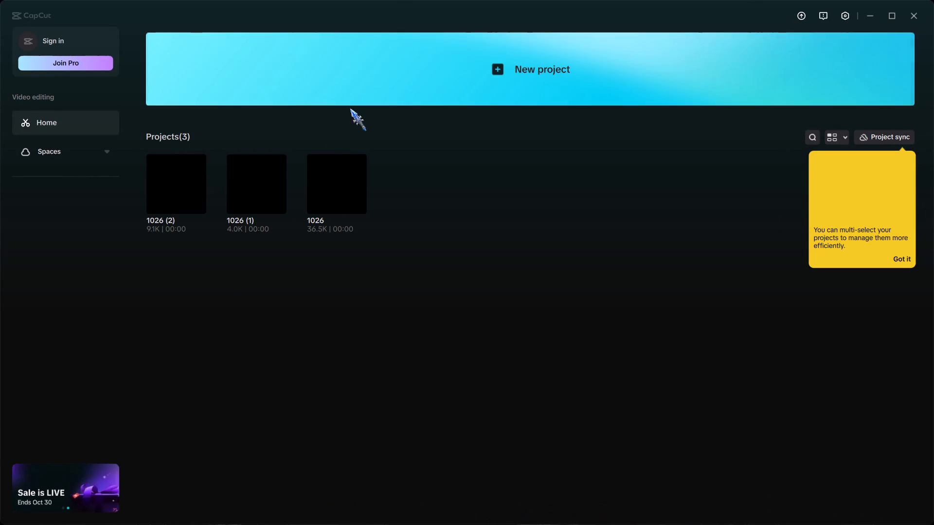
click(164, 191)
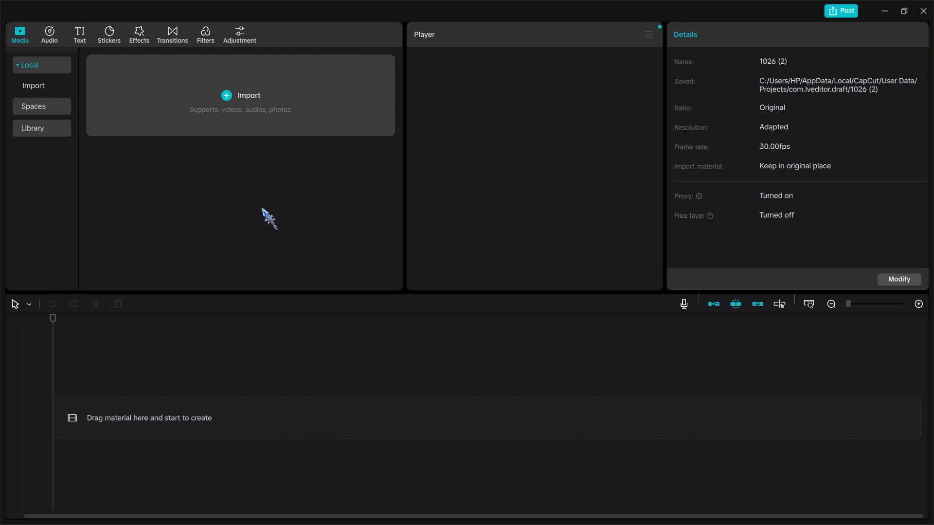
Check whether the transitions and filters libraries load in the project, browsing through the Trending transitions.
click(168, 30)
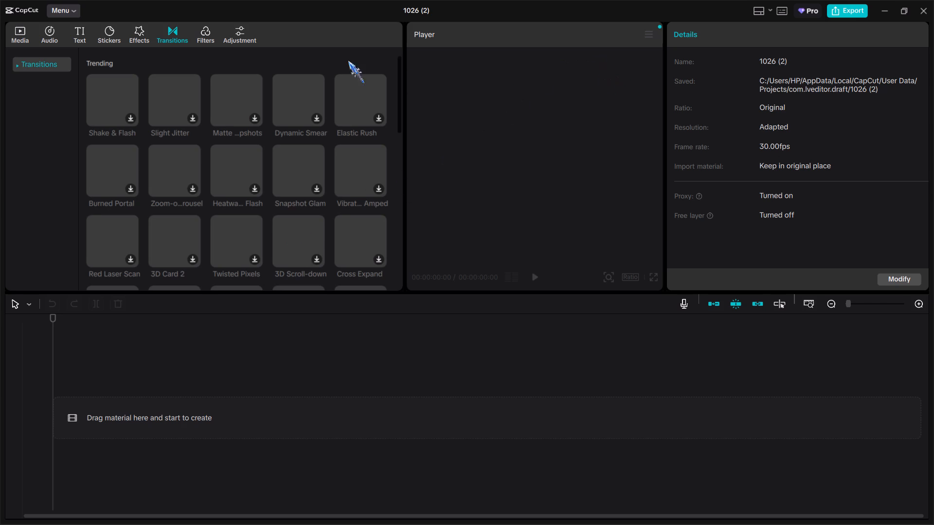
click(204, 27)
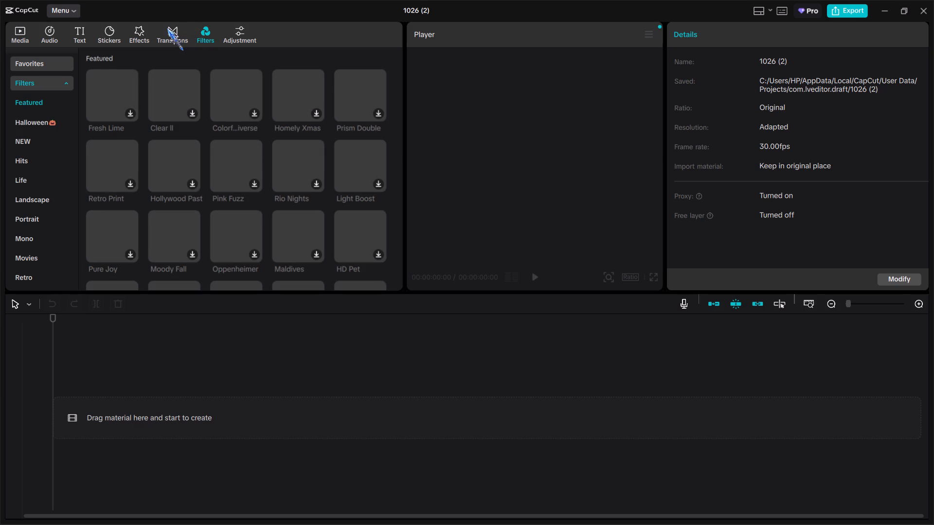
click(167, 28)
scroll(177, 230, down, 3)
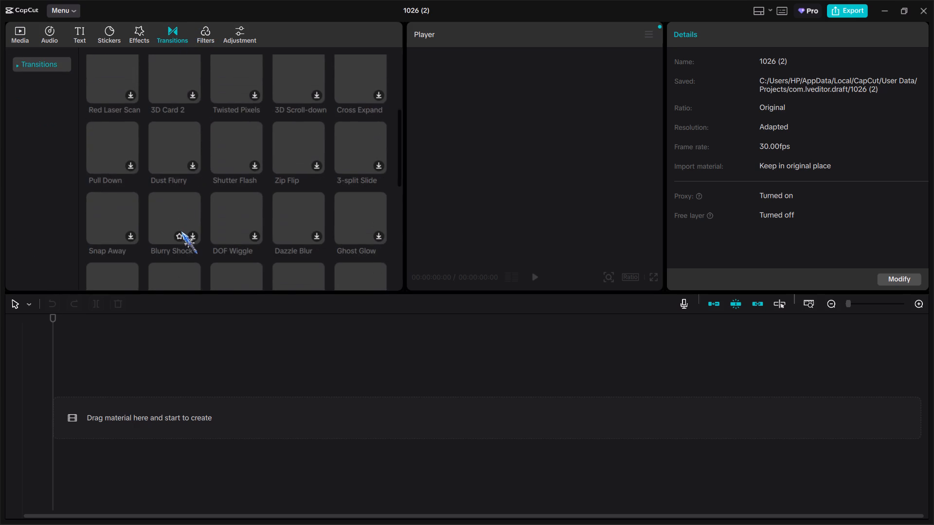
scroll(181, 230, down, 8)
scroll(179, 206, up, 8)
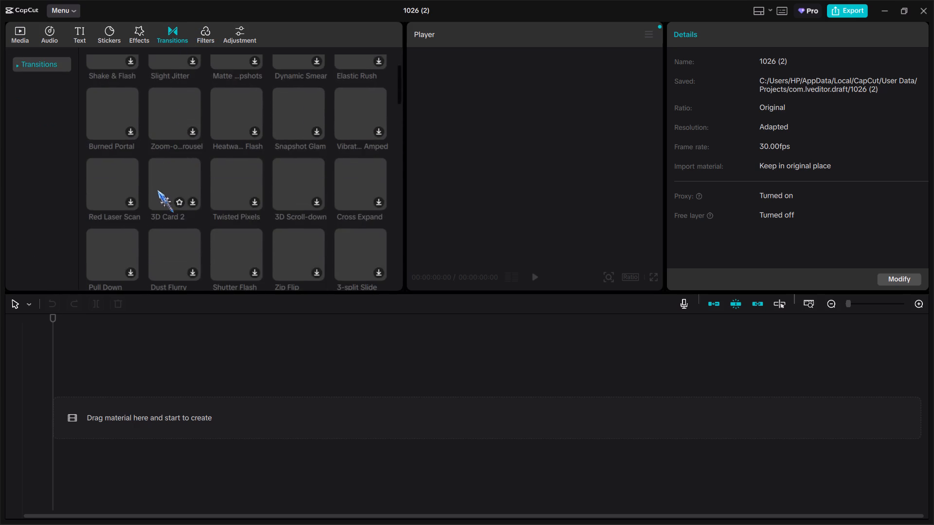
scroll(157, 189, up, 8)
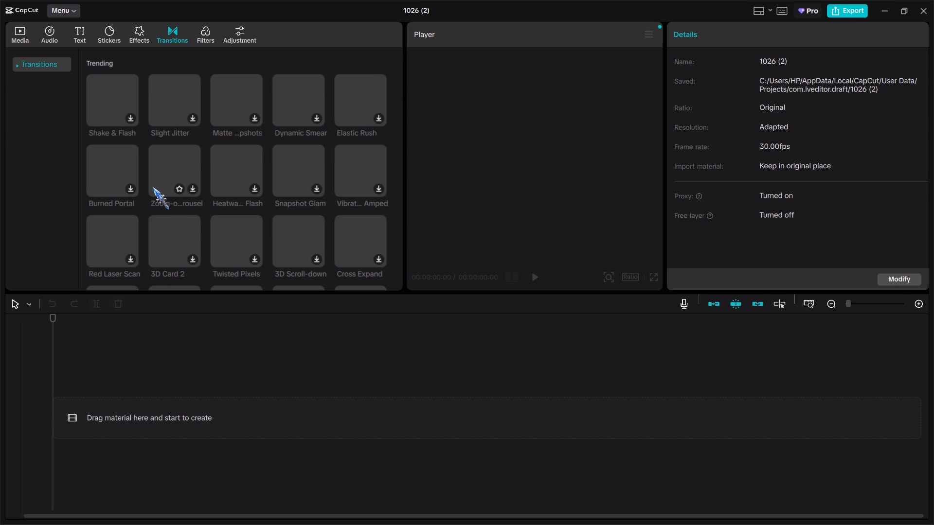
Switch to Chrome and watch the YouTube stickman animation tutorial from the narration part into the "Video editing and export" chapter.
click(882, 3)
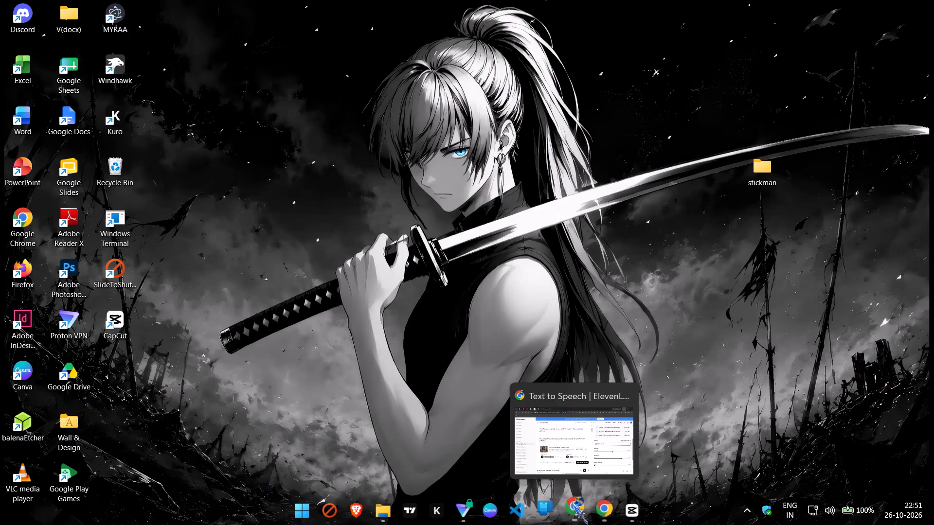
click(572, 502)
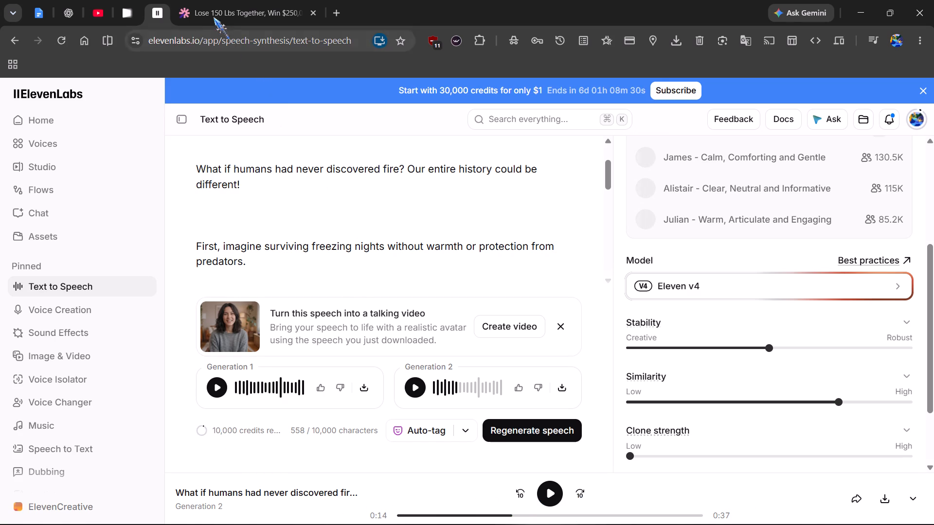
click(93, 17)
click(395, 289)
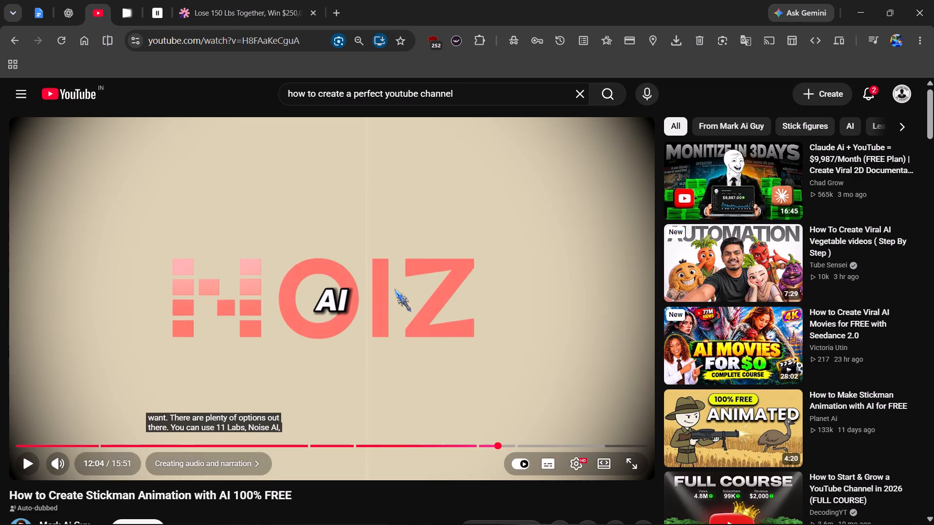
drag(612, 301, 615, 301)
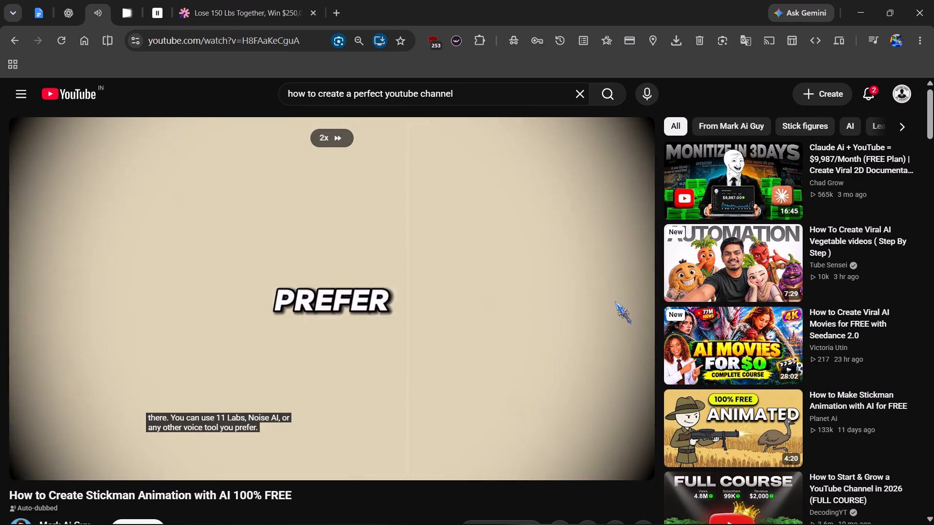
drag(615, 301, 614, 301)
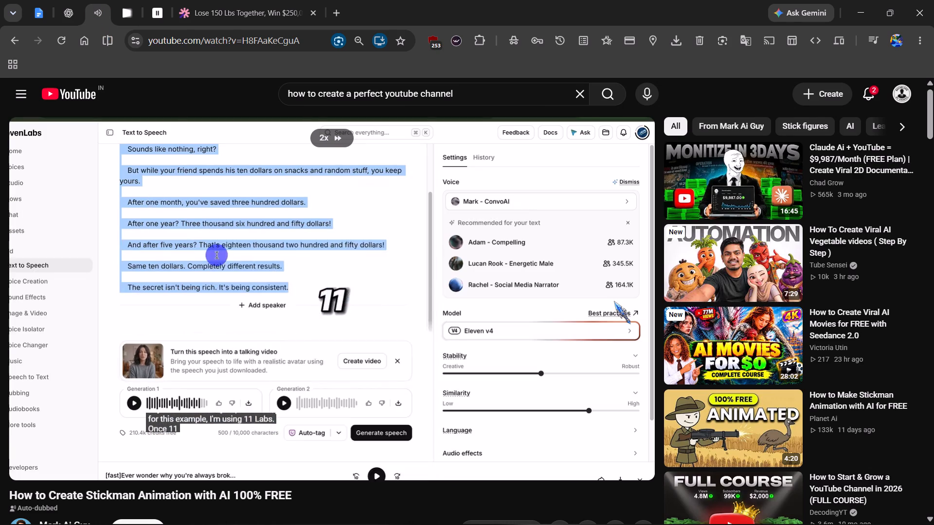
drag(614, 301, 611, 304)
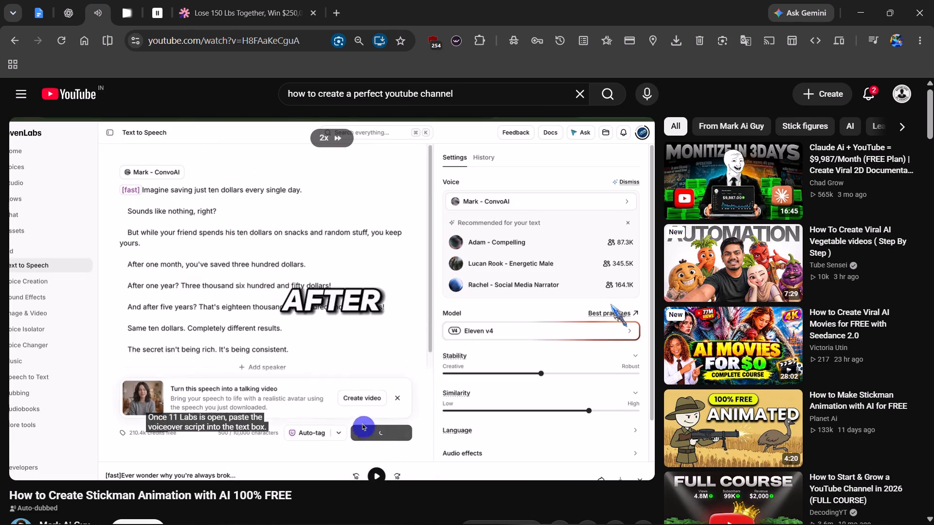
drag(611, 304, 584, 350)
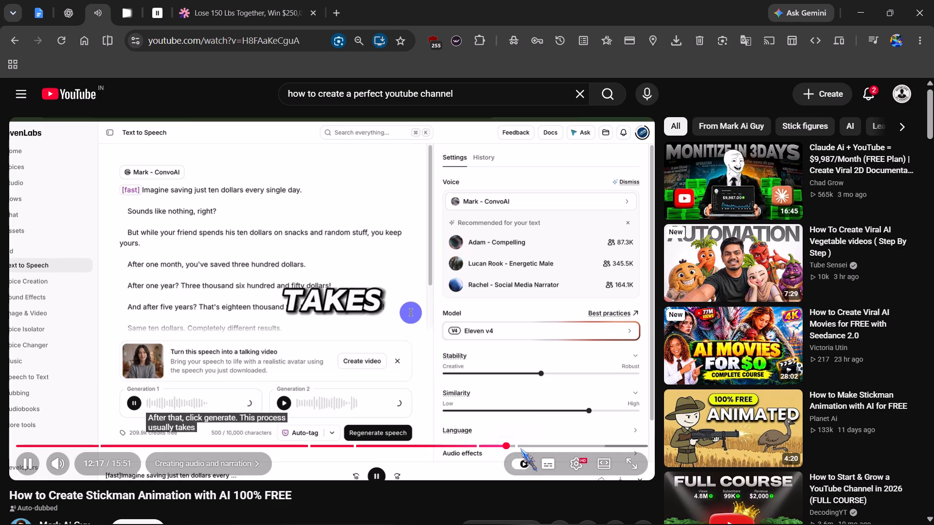
click(520, 448)
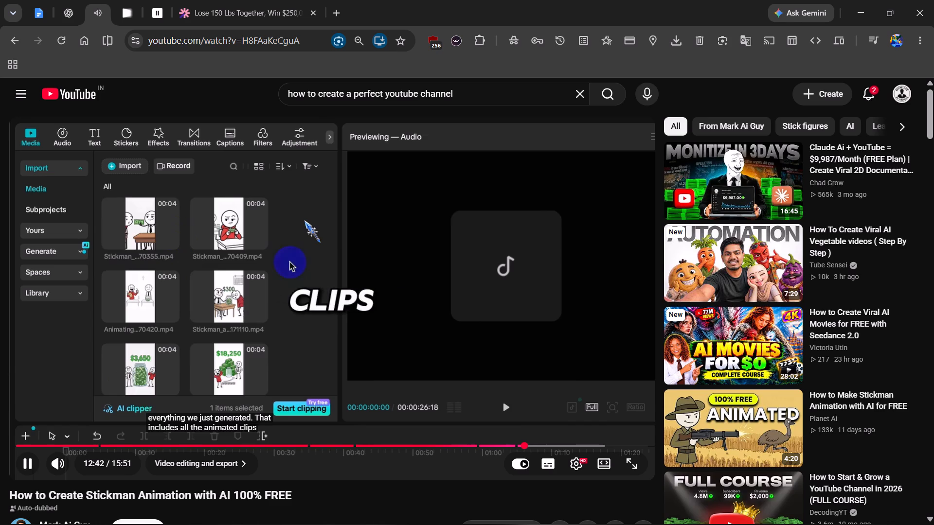
click(291, 269)
Return to CapCut and import the Stickman_characters_01 video from the Desktop's stickman folder into the project media.
click(625, 514)
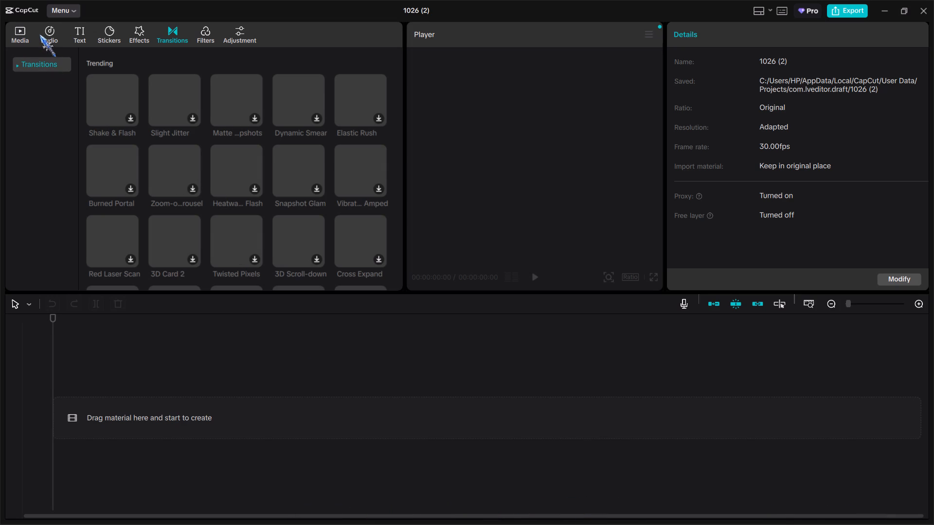
click(27, 35)
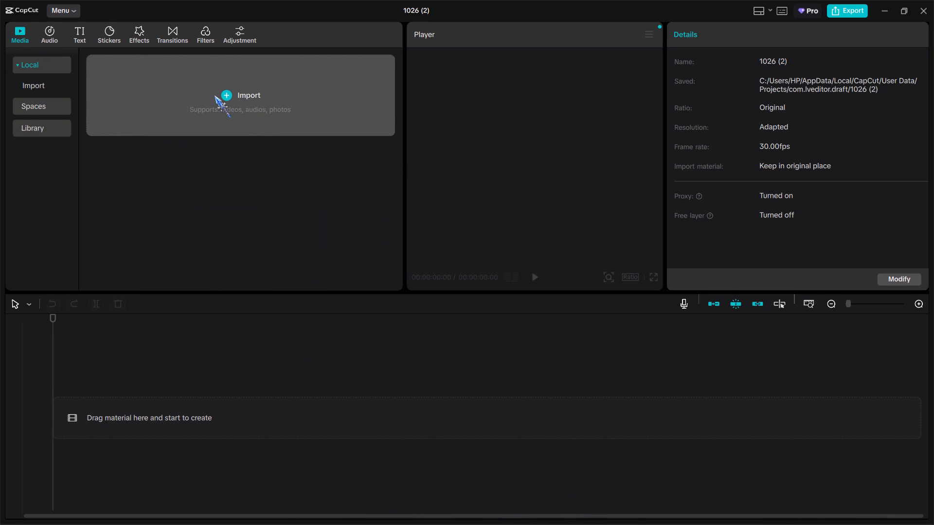
click(214, 95)
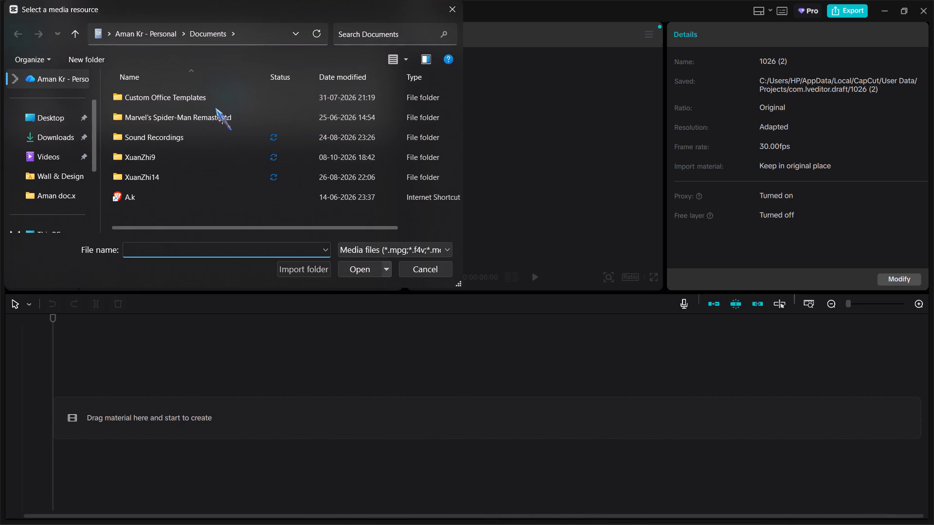
scroll(57, 176, down, 2)
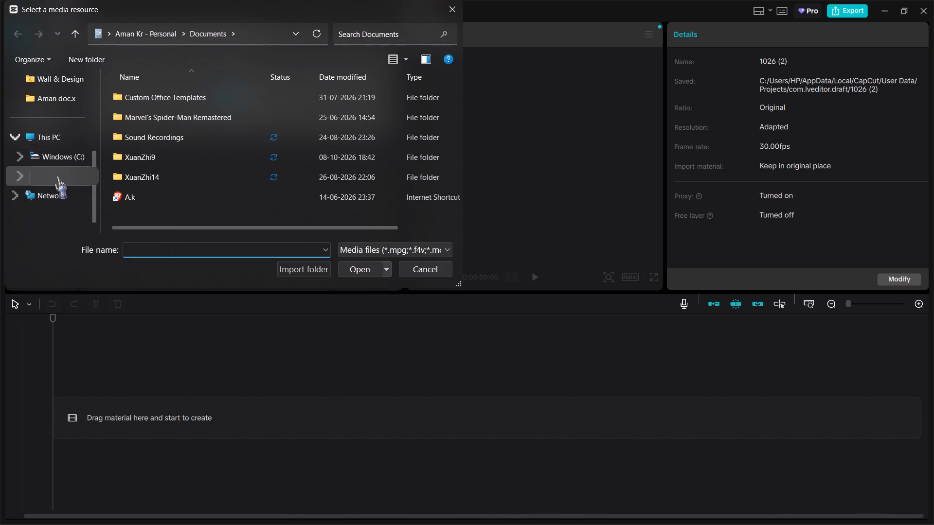
click(50, 140)
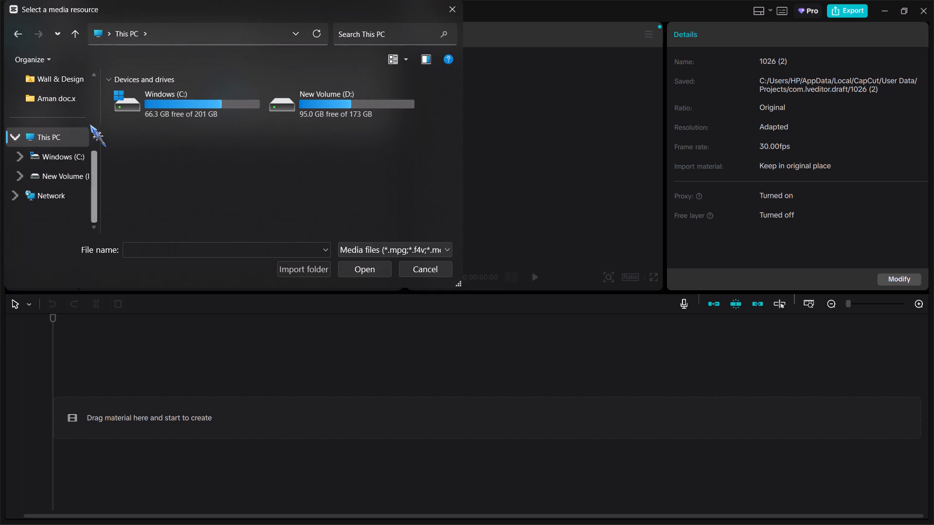
scroll(28, 109, up, 2)
click(62, 158)
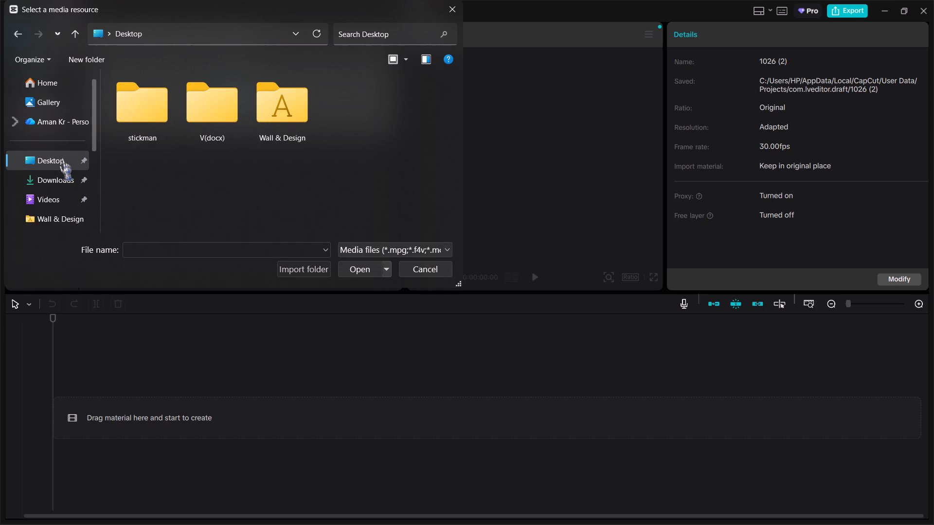
double_click(143, 117)
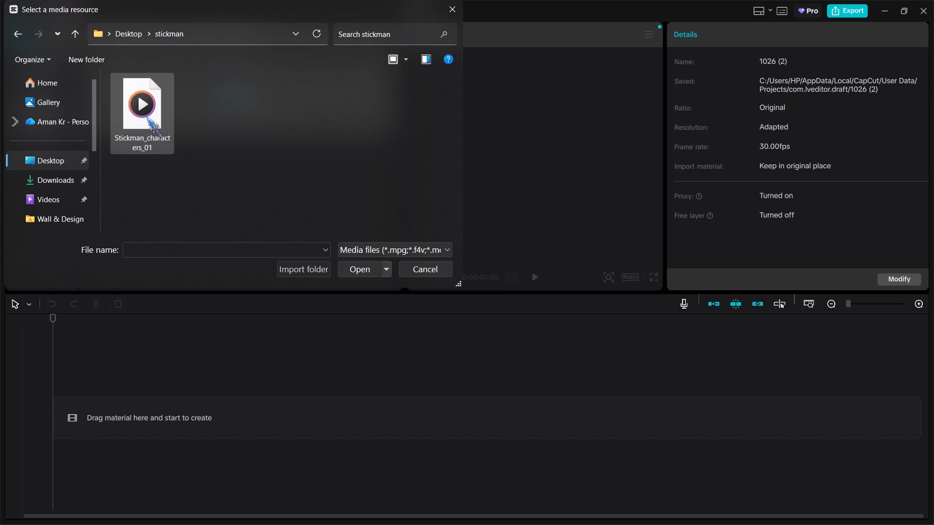
click(151, 108)
click(358, 271)
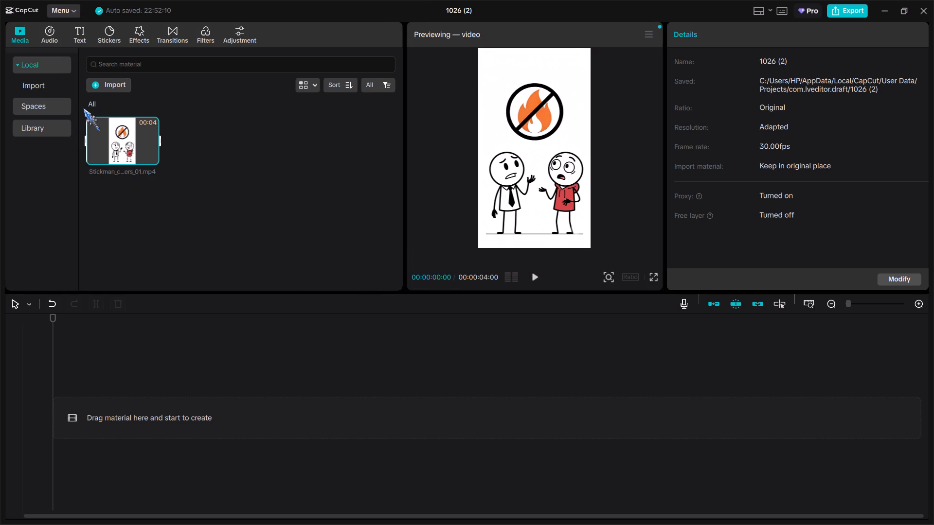
Import the seven stickman clips from the Downloads folder, Creating_animated_characters through Characters_shivering_in_cold, into the project media.
click(103, 85)
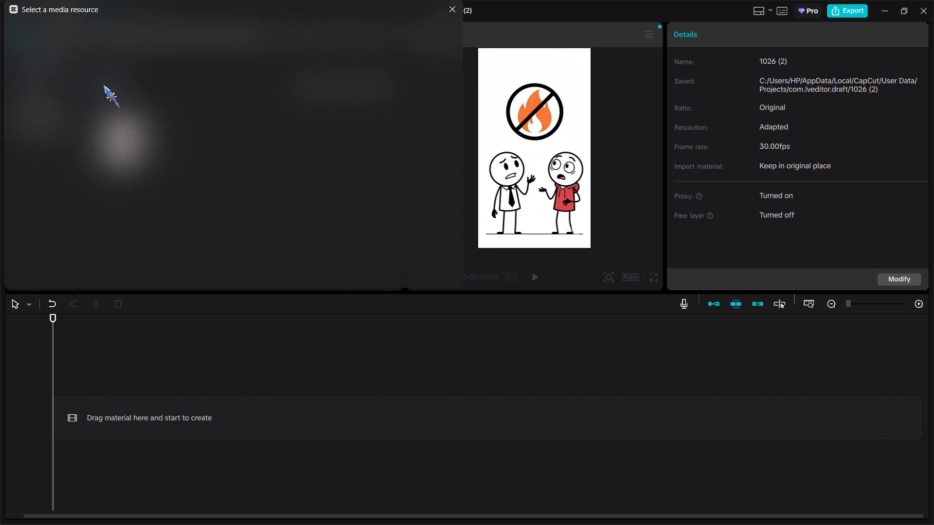
click(68, 130)
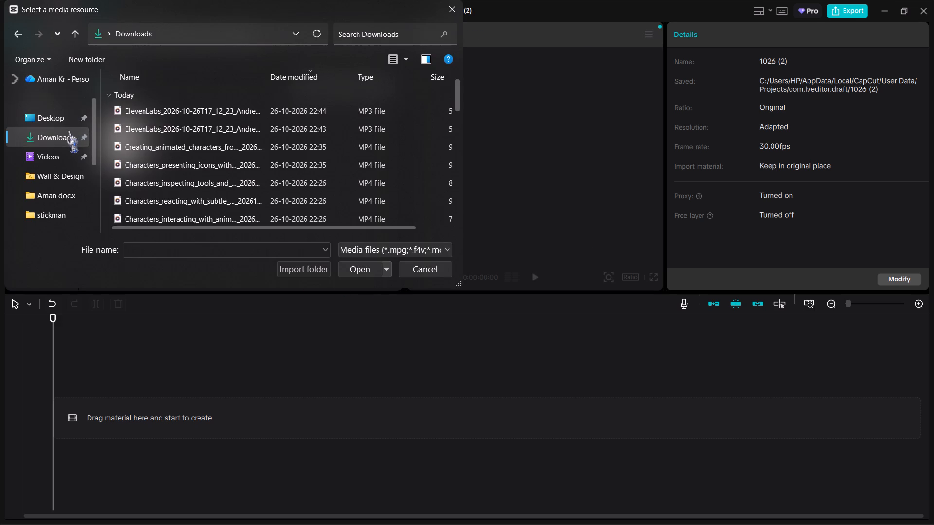
scroll(218, 119, down, 5)
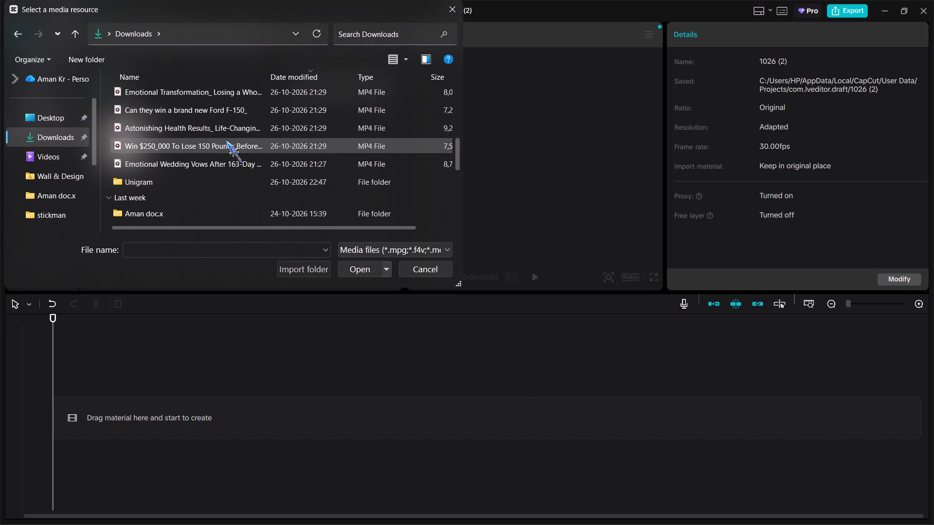
scroll(208, 156, up, 1)
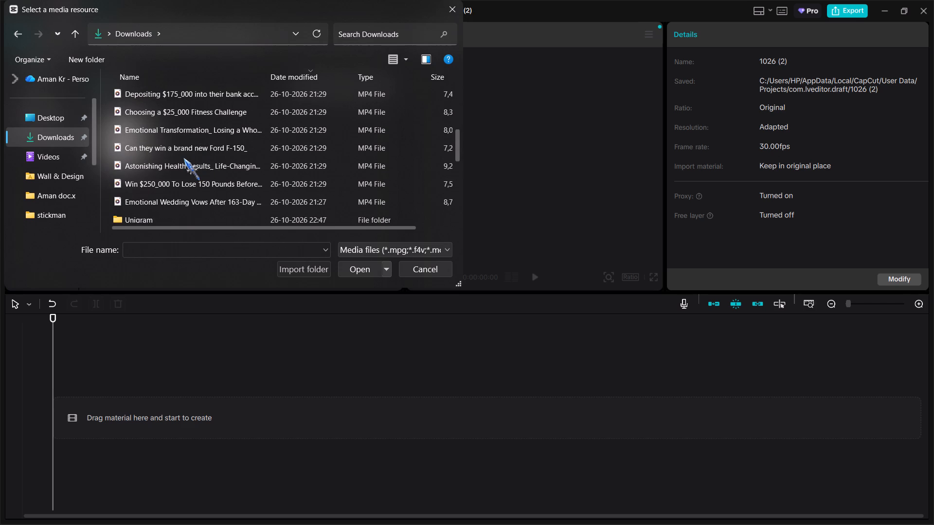
scroll(183, 157, up, 2)
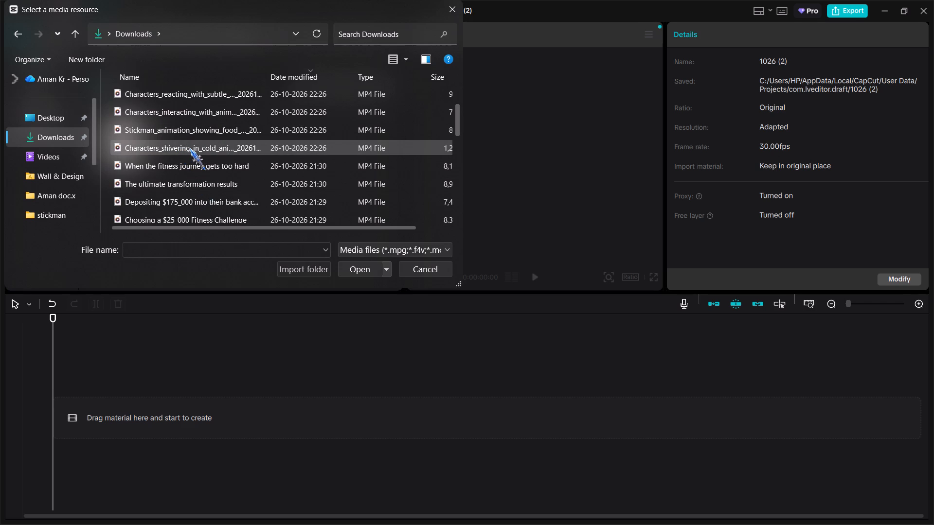
ctrl+click(189, 147)
ctrl+click(189, 132)
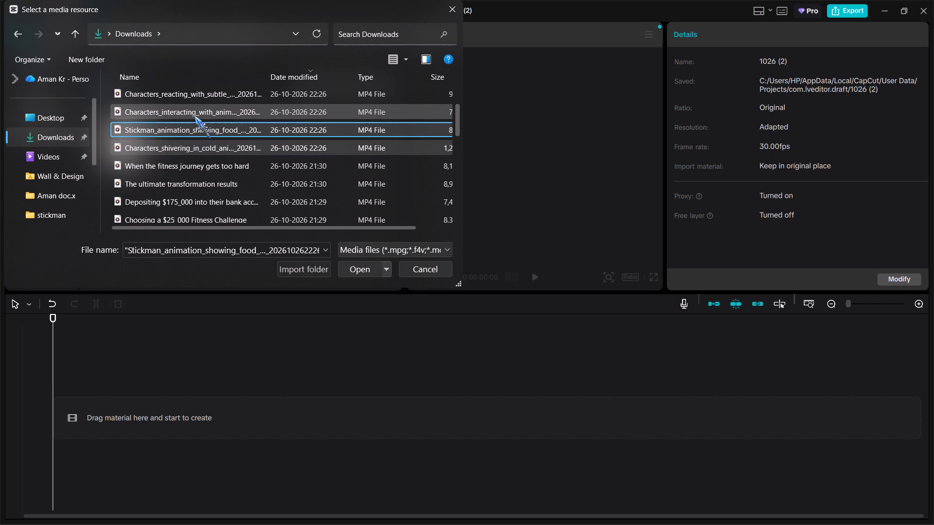
ctrl+click(194, 115)
ctrl+scroll(204, 131, up, 1)
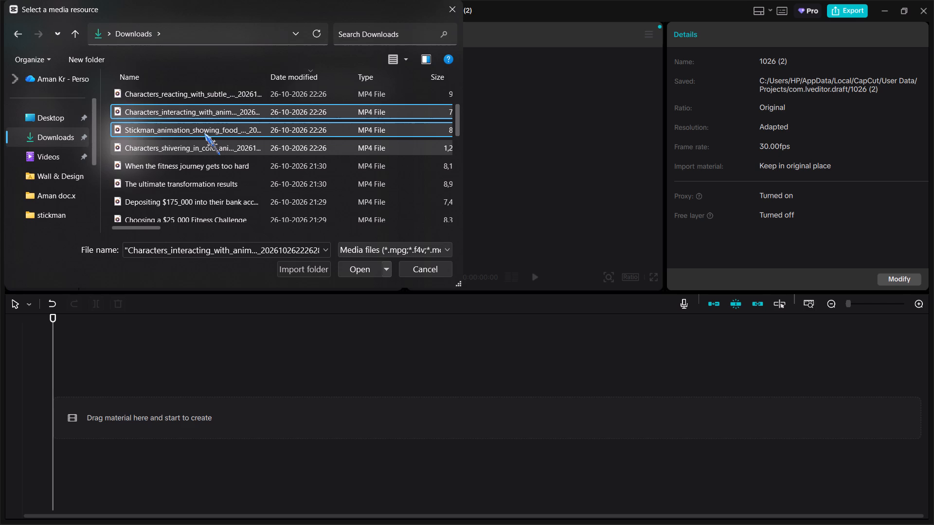
ctrl+scroll(203, 134, up, 5)
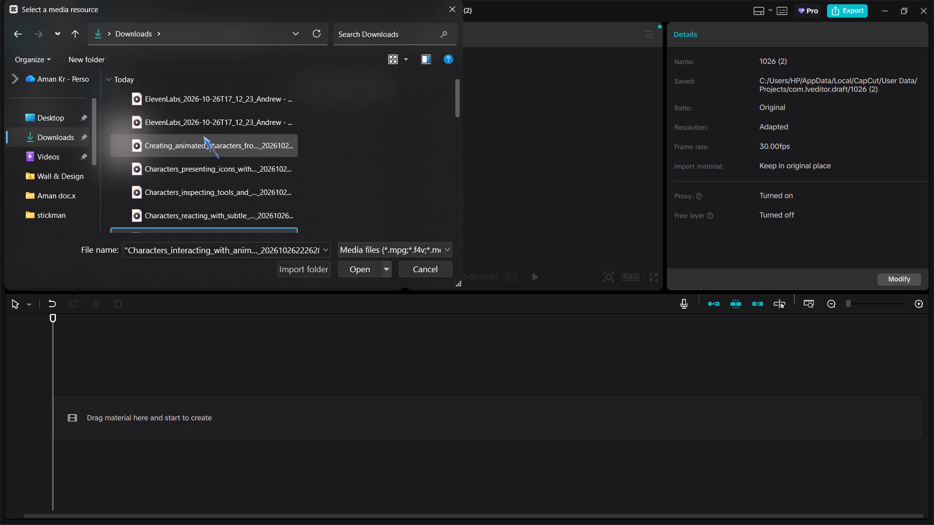
ctrl+scroll(198, 143, down, 2)
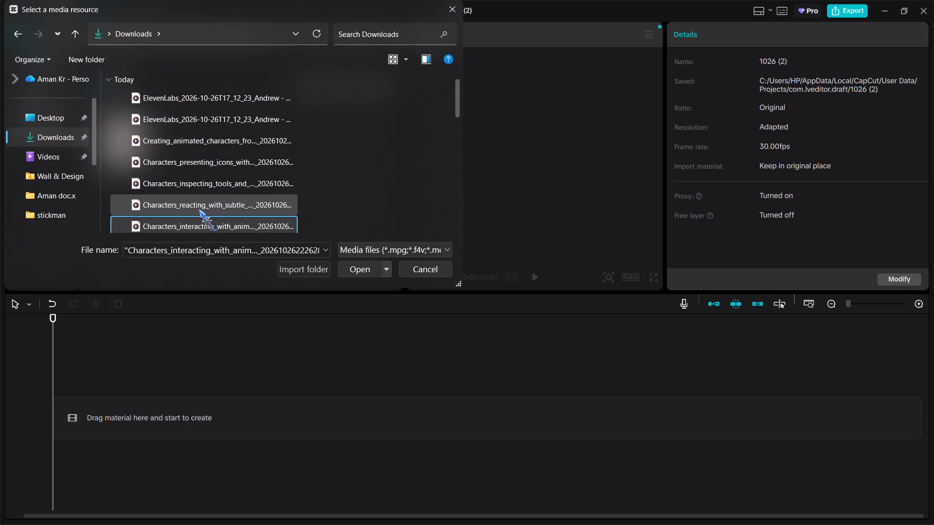
ctrl+click(198, 209)
ctrl+click(197, 184)
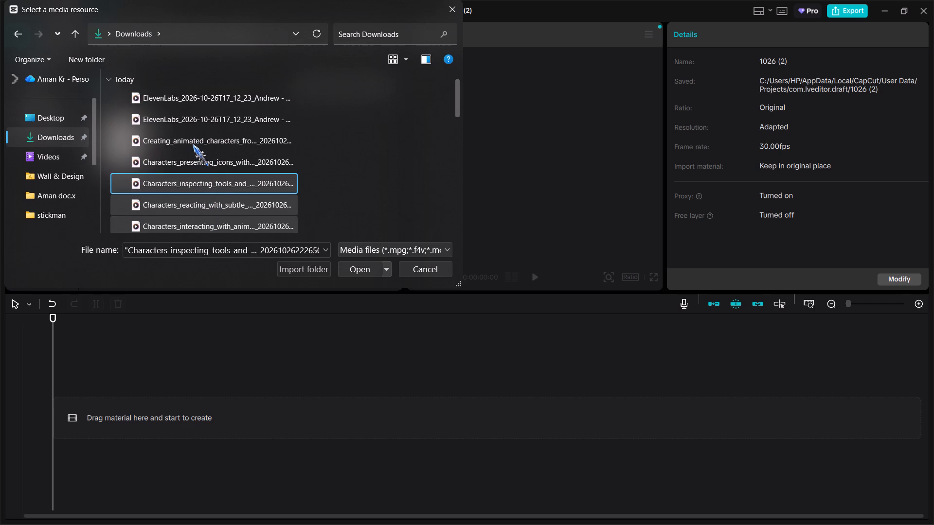
ctrl+click(192, 143)
ctrl+click(203, 143)
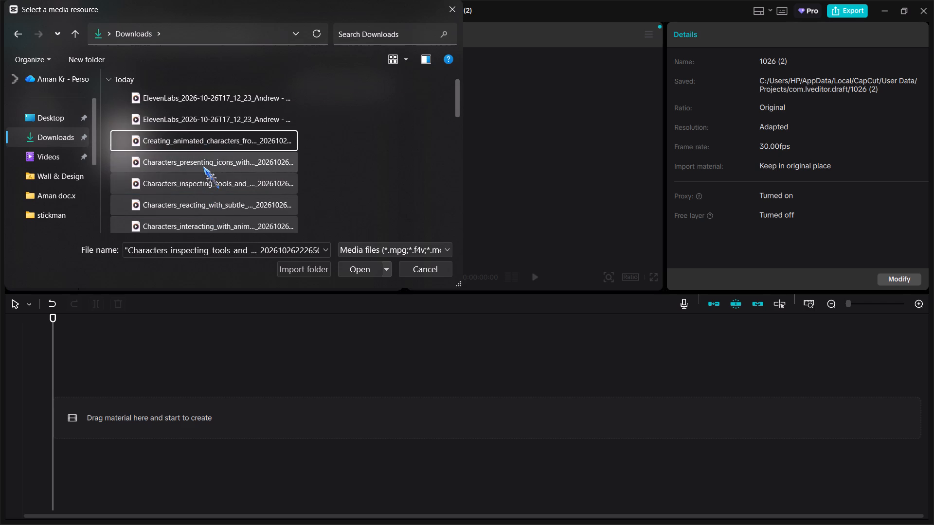
ctrl+click(203, 166)
ctrl+click(200, 140)
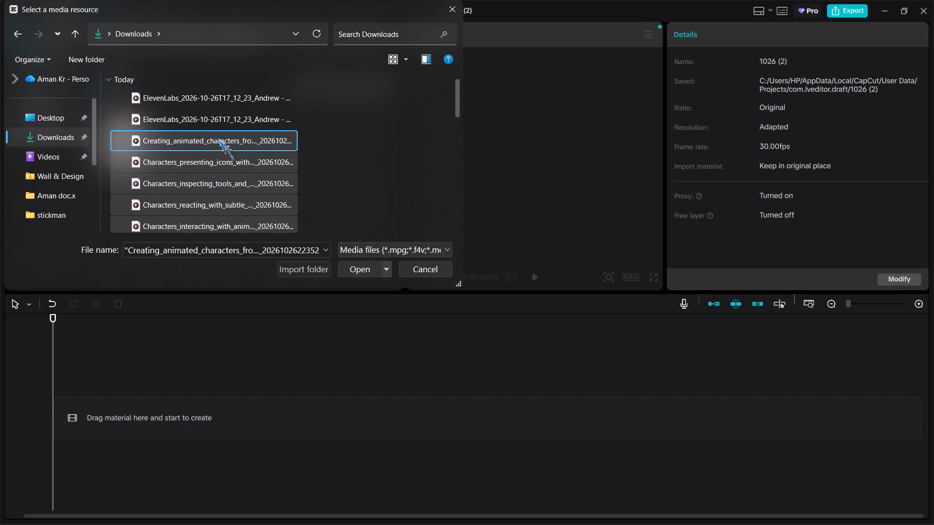
scroll(220, 135, down, 2)
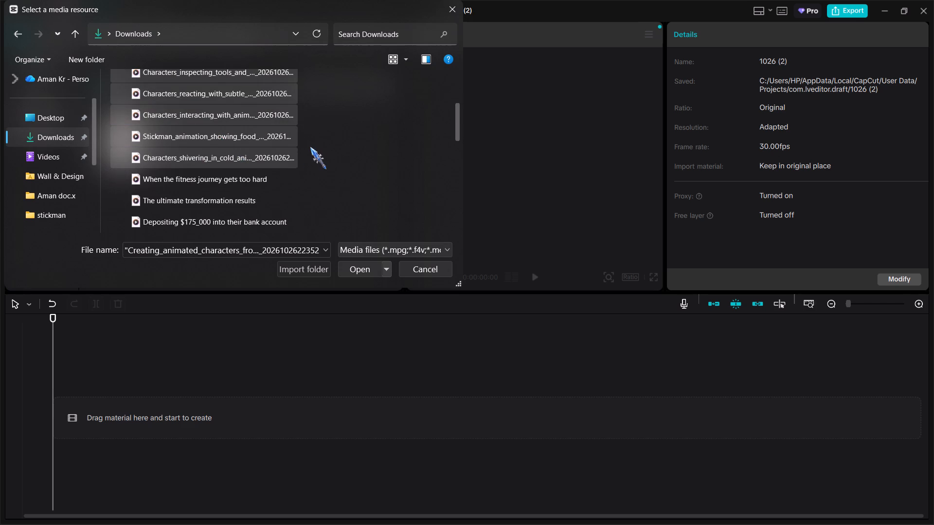
scroll(318, 149, down, 1)
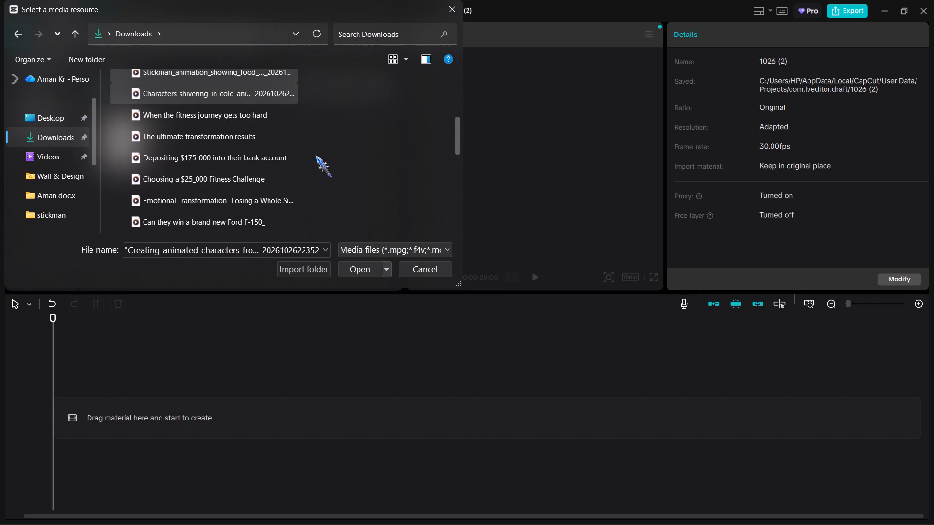
scroll(315, 155, down, 2)
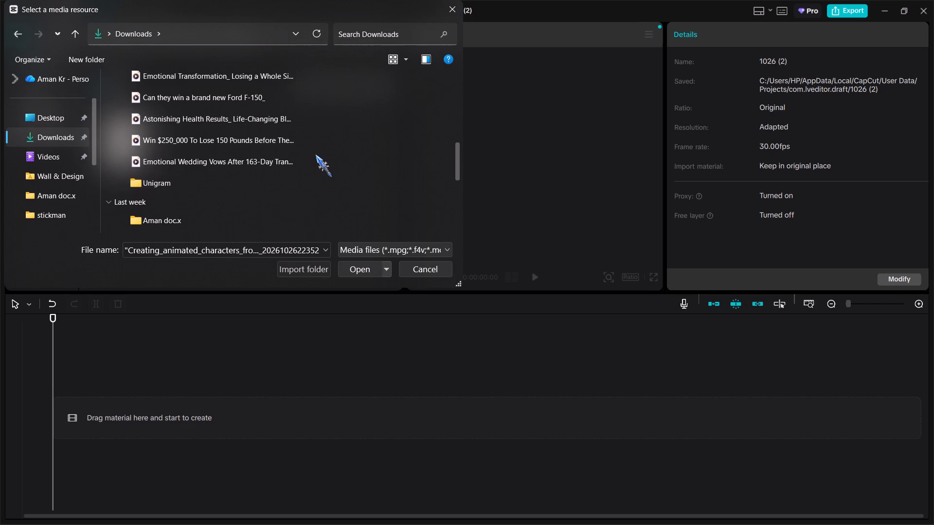
scroll(315, 154, up, 6)
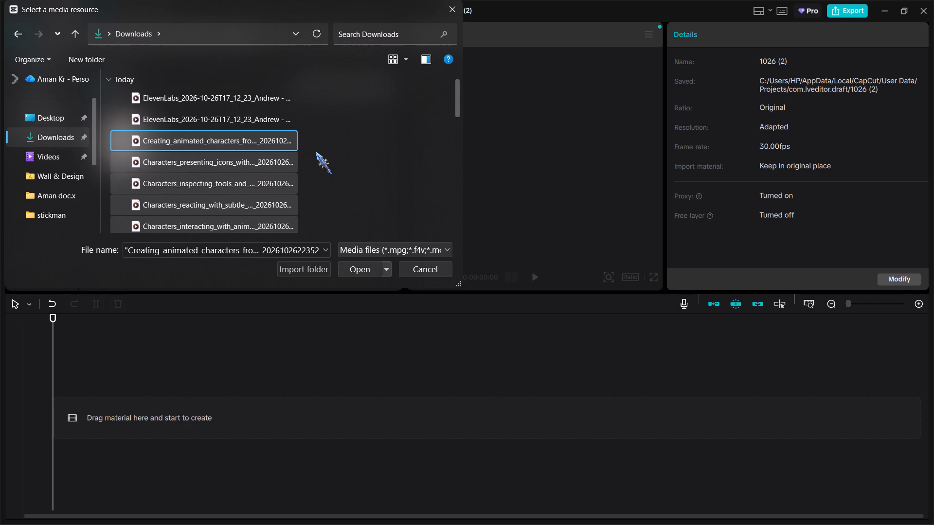
scroll(315, 151, up, 1)
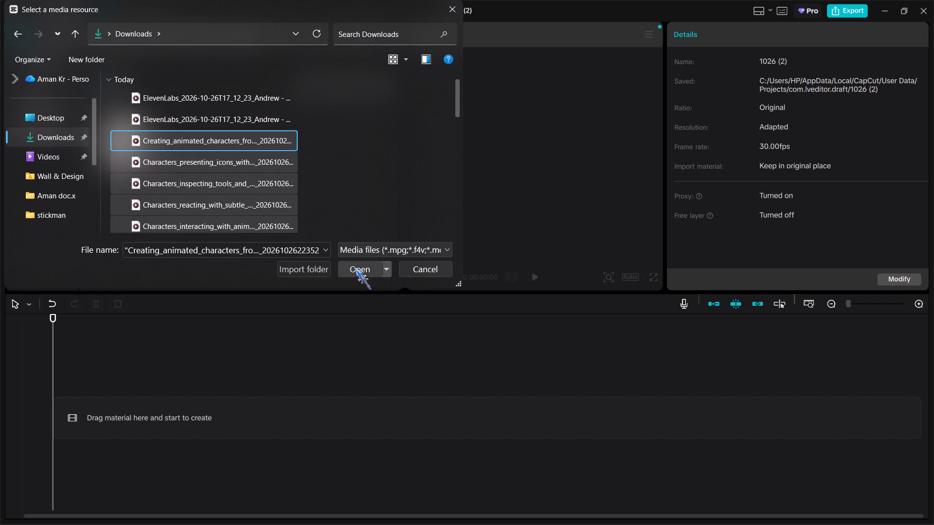
click(355, 267)
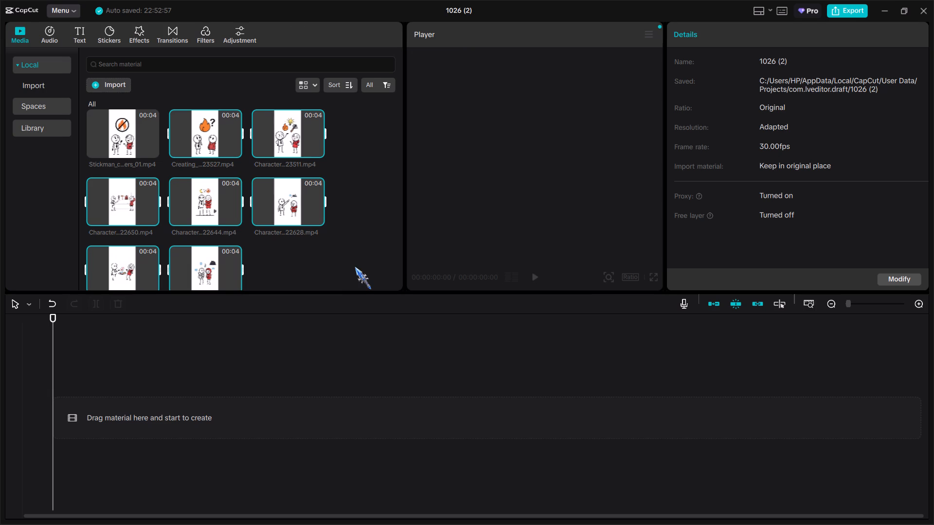
Import the second-listed ElevenLabs MP3 voiceover from the Downloads folder into the project media.
click(101, 85)
click(166, 116)
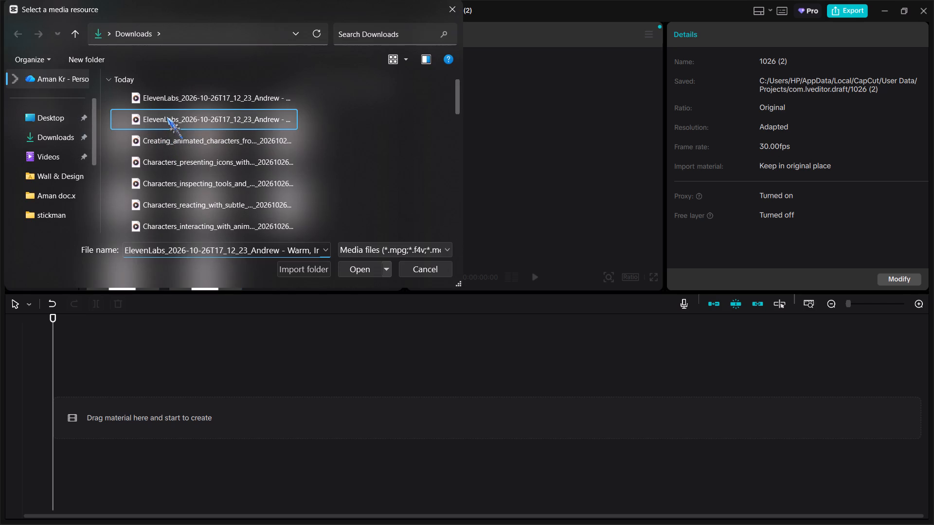
click(357, 271)
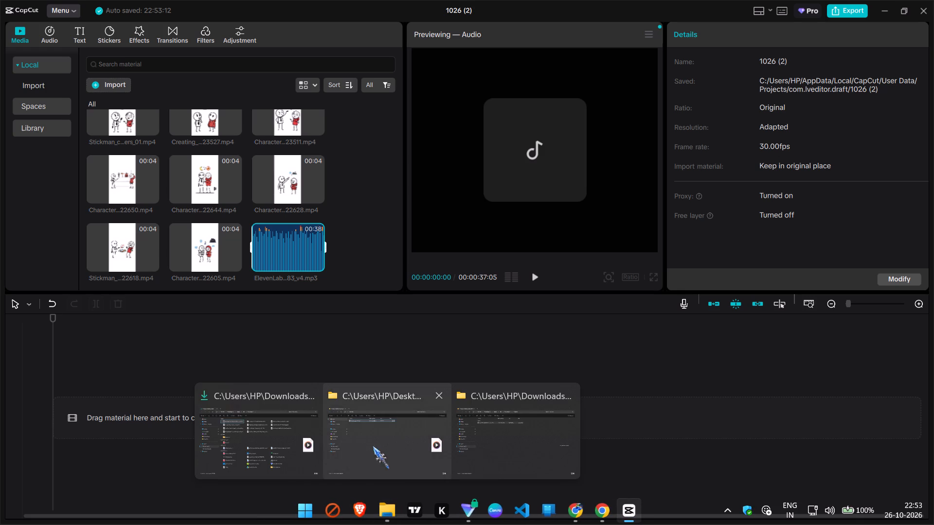
Close the three open File Explorer windows.
click(312, 396)
click(368, 410)
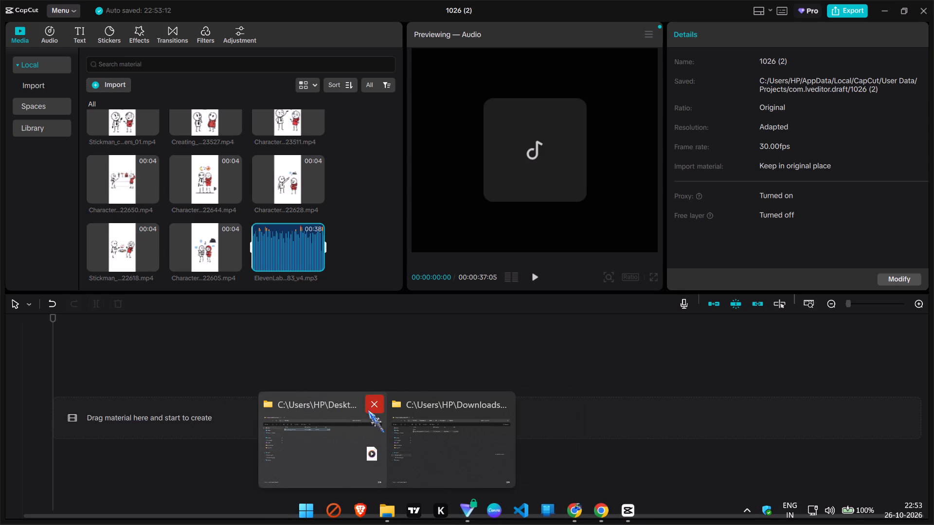
click(433, 404)
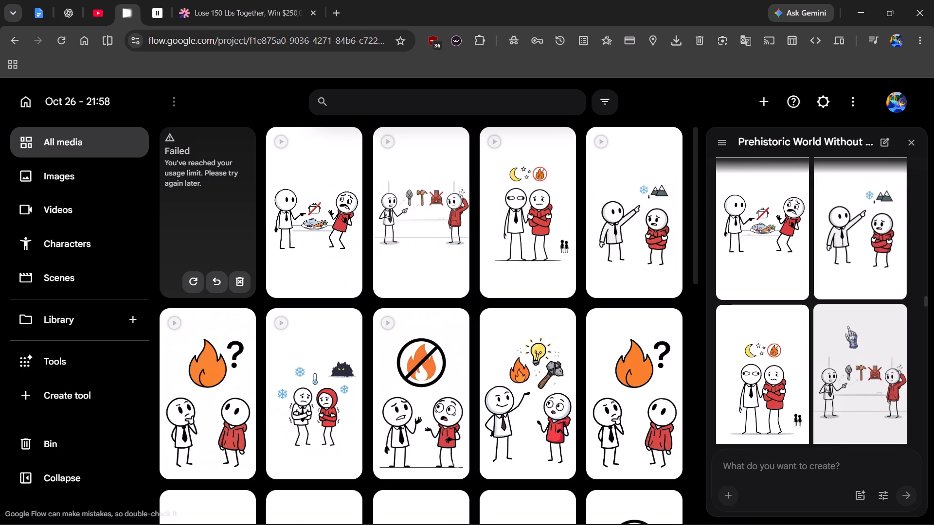
scroll(847, 345, down, 2)
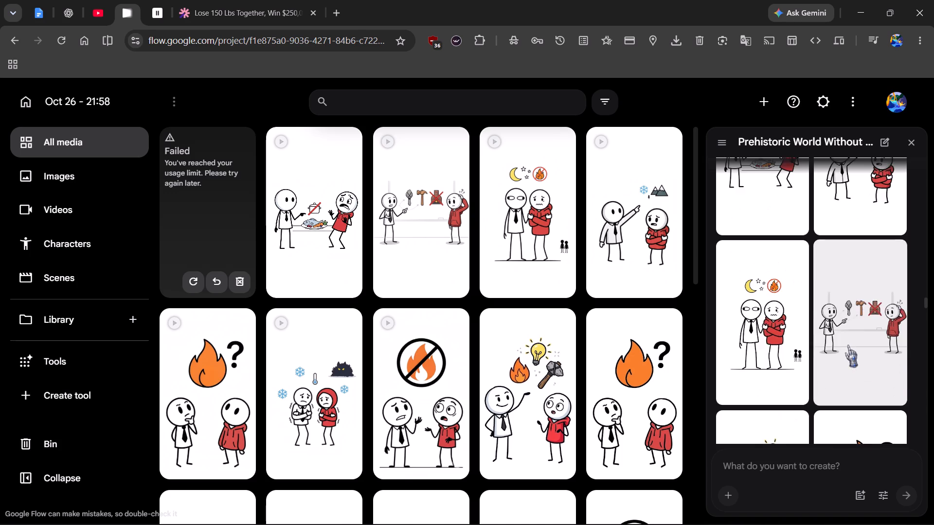
scroll(847, 345, down, 2)
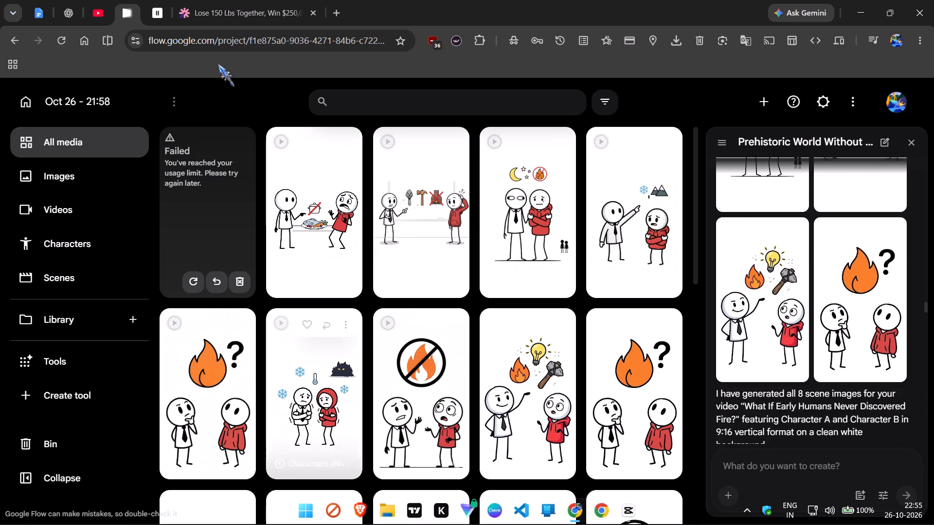
Play the YouTube stickman tutorial through its section on placing clips on the timeline, and pause it.
click(96, 13)
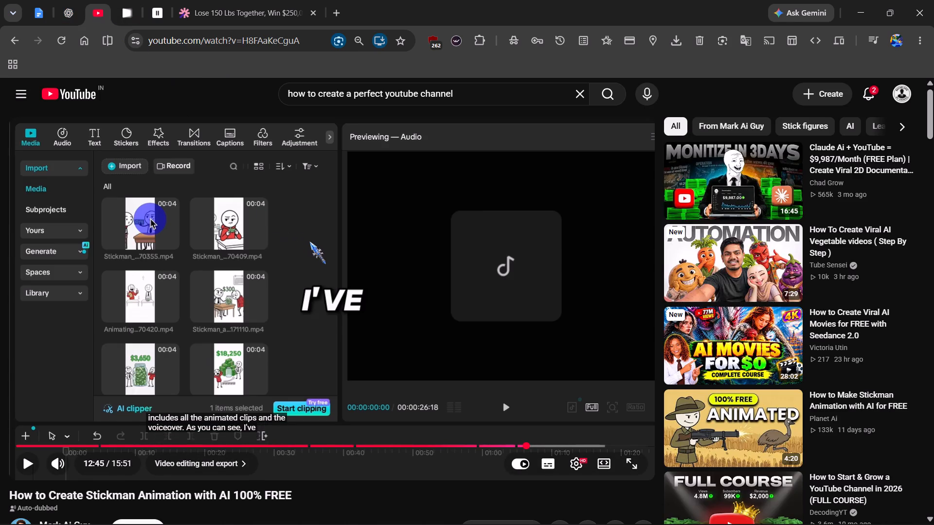
click(309, 241)
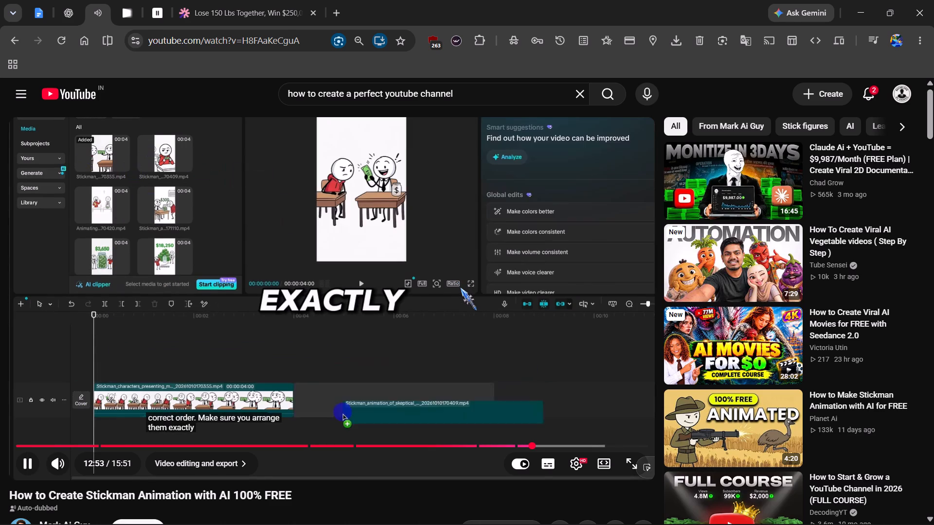
click(353, 222)
Return to CapCut, maximize it and place the crossed-out flame clip Stickman_characters_01.mp4 at the start of the timeline.
click(621, 502)
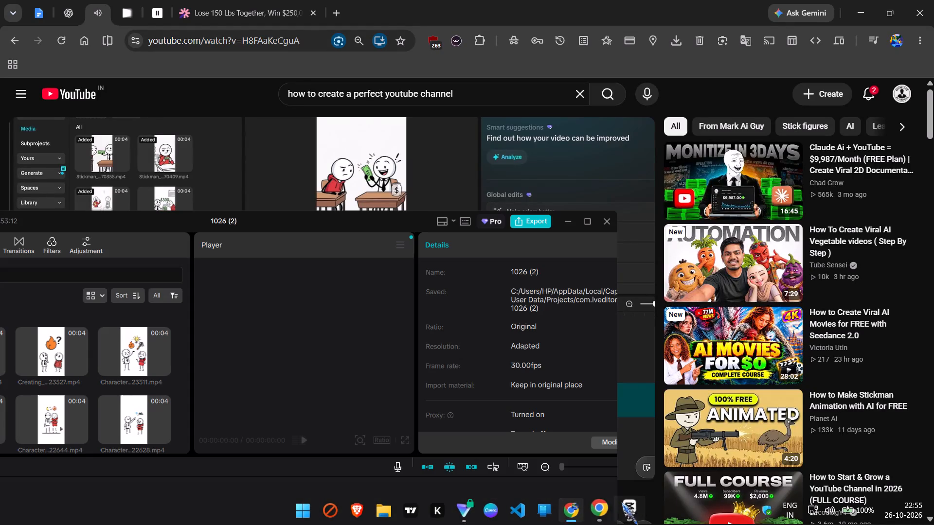
click(589, 225)
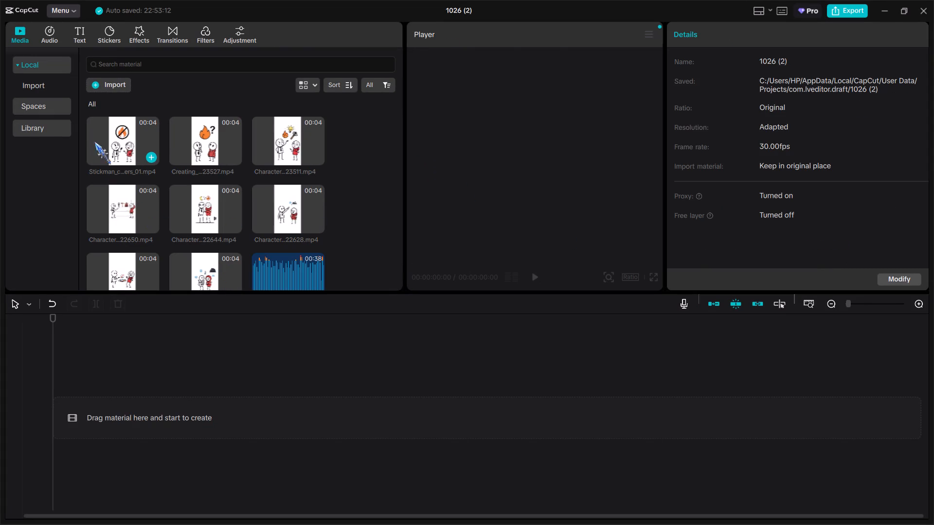
drag(109, 131, 108, 411)
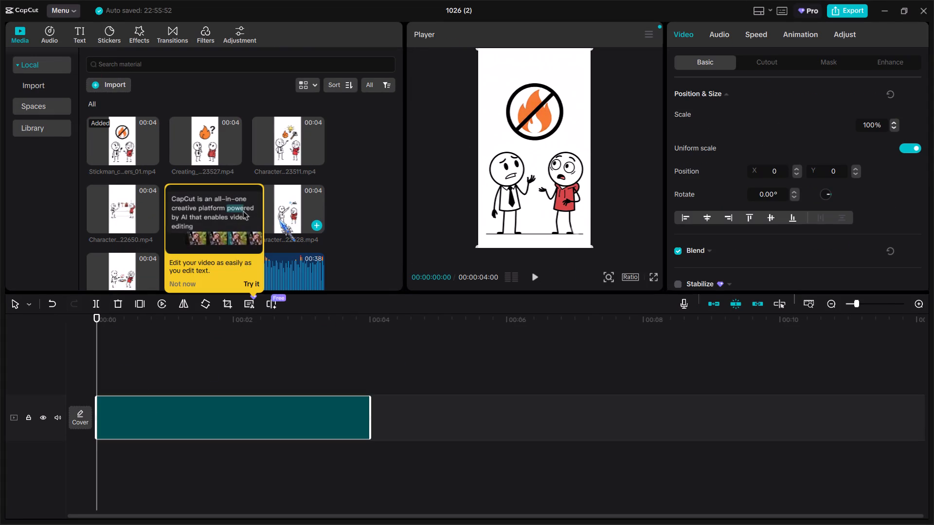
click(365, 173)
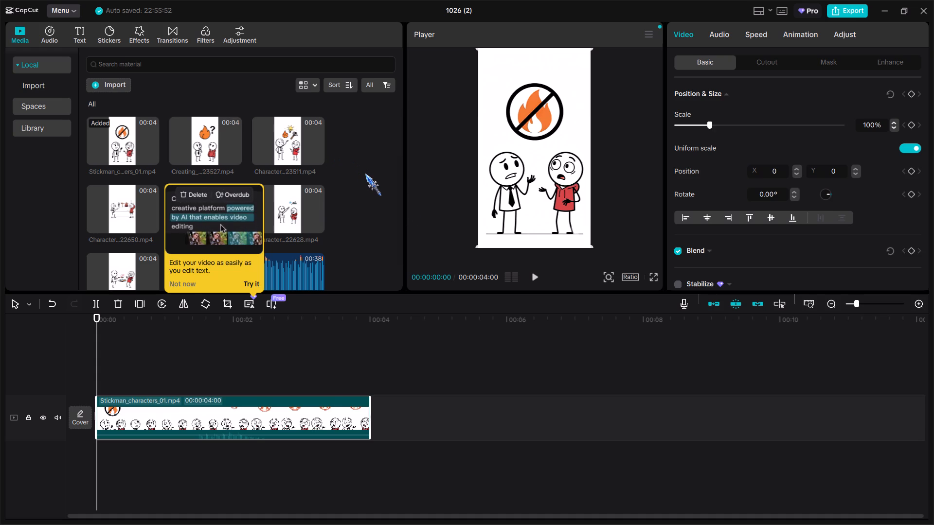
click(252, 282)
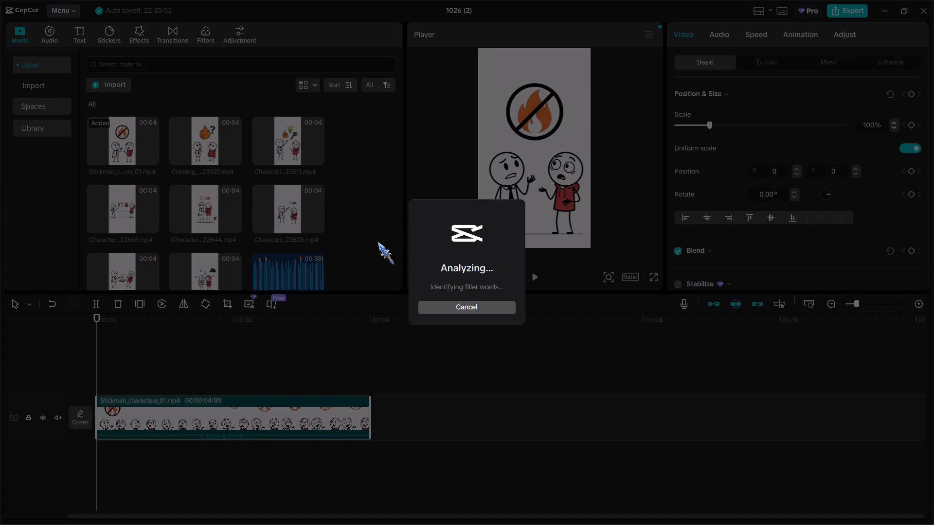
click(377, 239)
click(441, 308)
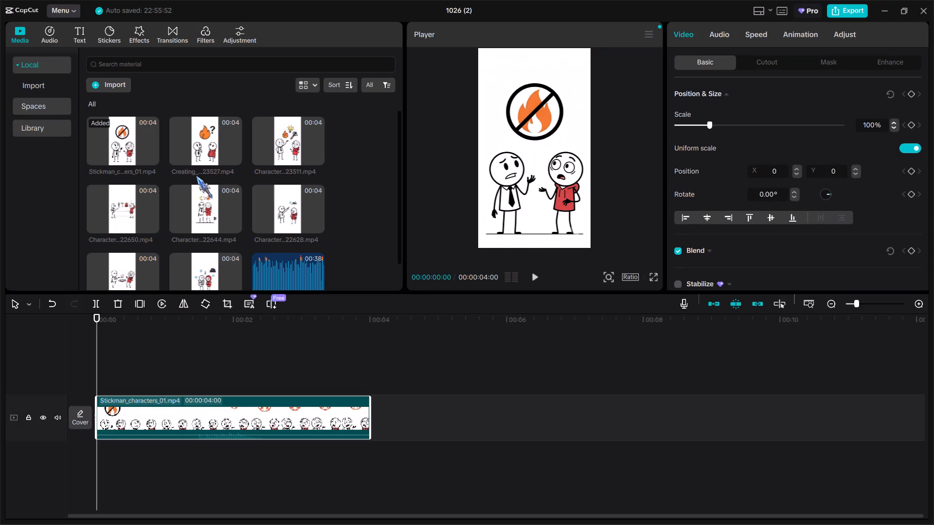
Add the shivering-in-the-cold clip ending in 22605.mp4 to the timeline directly after the first clip.
scroll(278, 188, down, 1)
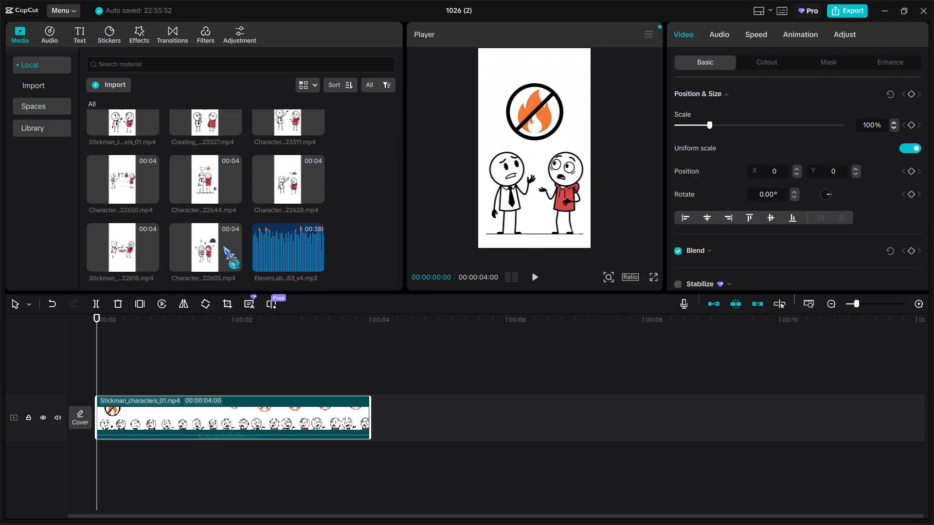
drag(215, 244, 396, 424)
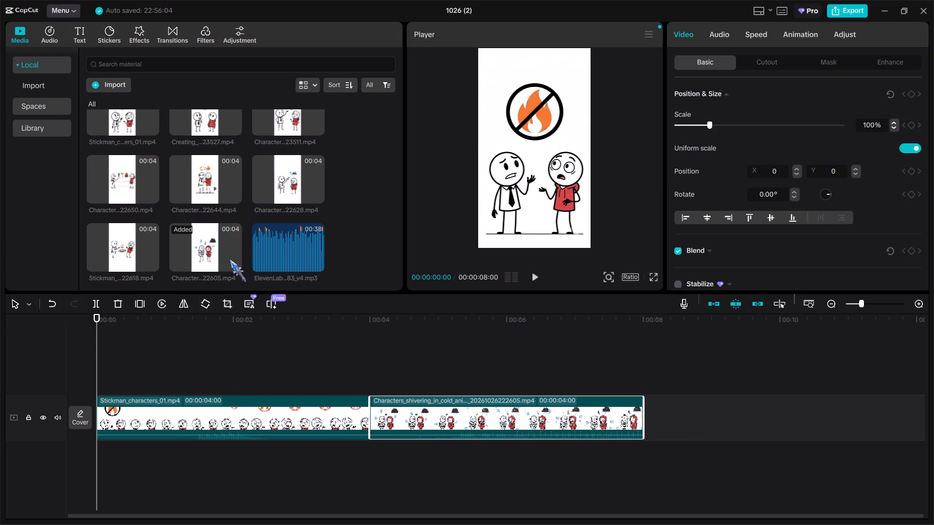
scroll(228, 226, up, 1)
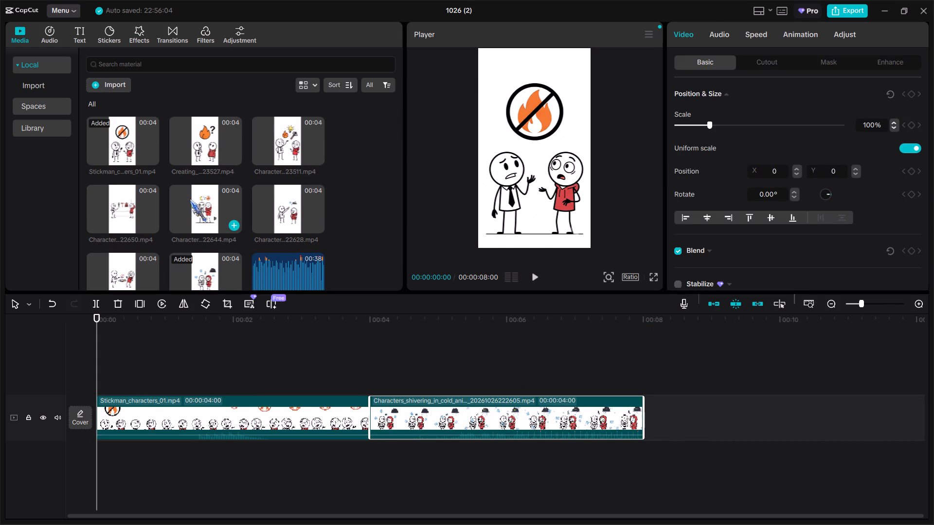
Add the food clip Stickman_animation_showing_food ending in 22618.mp4 to the main track directly after the shivering clip.
scroll(185, 160, down, 2)
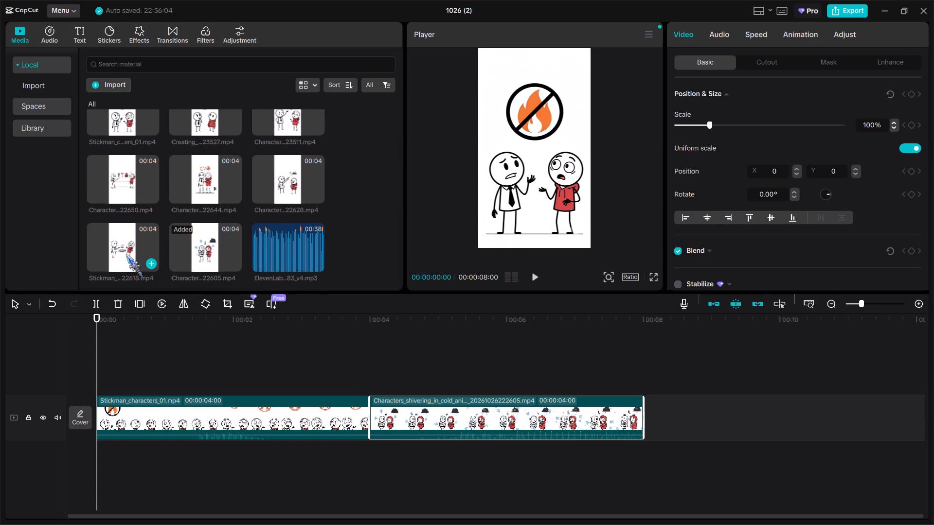
drag(121, 243, 665, 399)
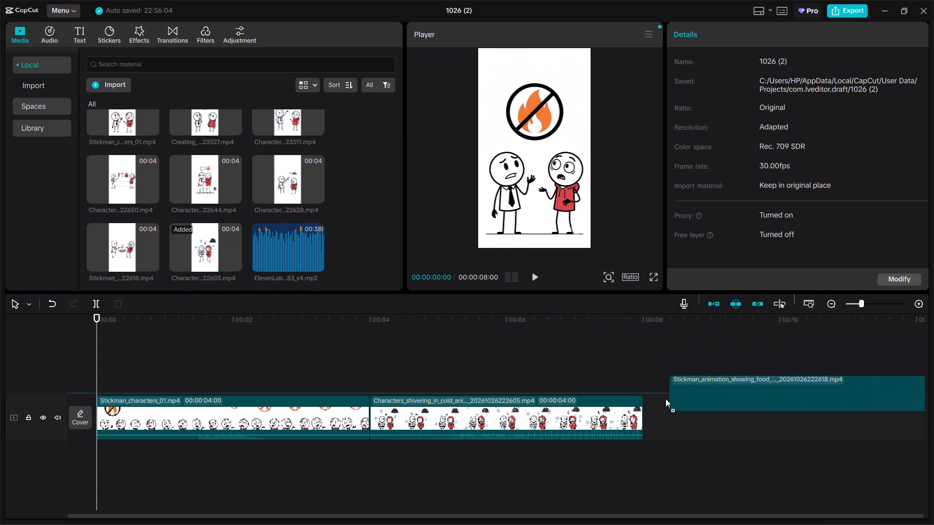
drag(665, 399, 653, 426)
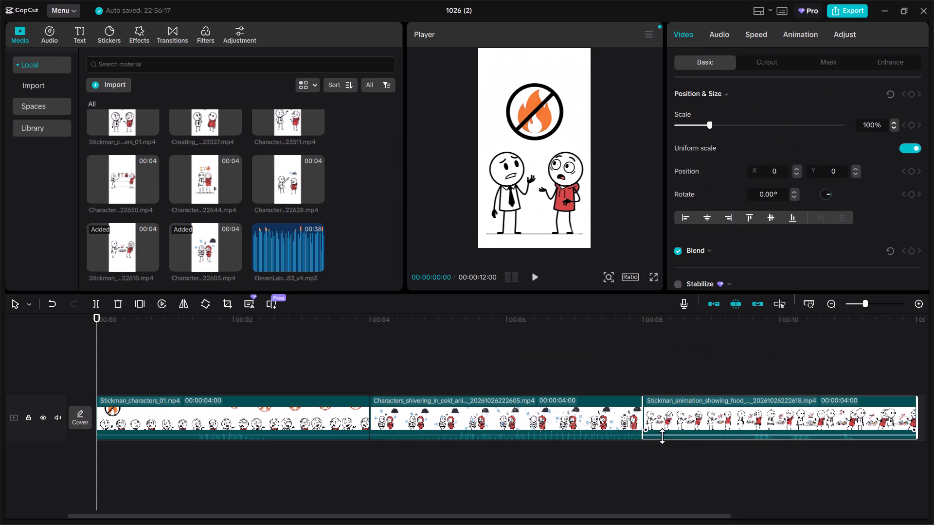
click(661, 415)
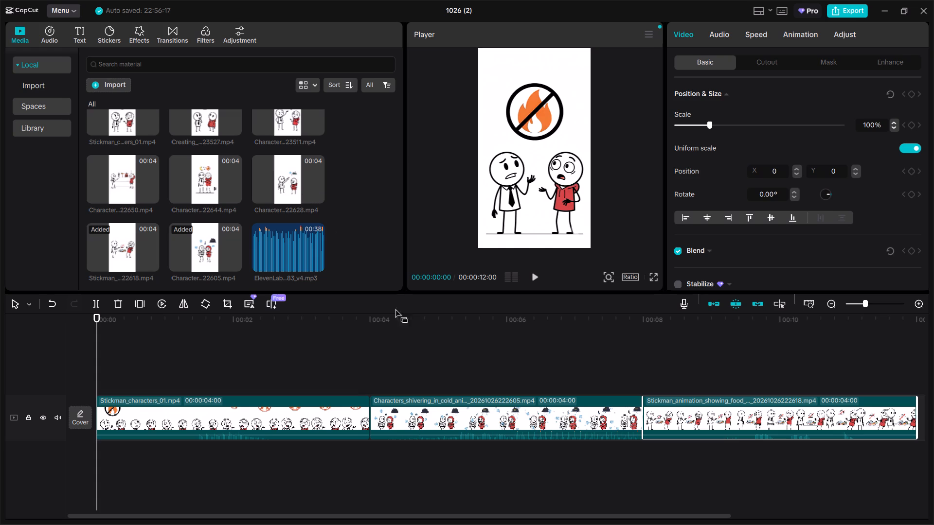
drag(616, 353, 503, 354)
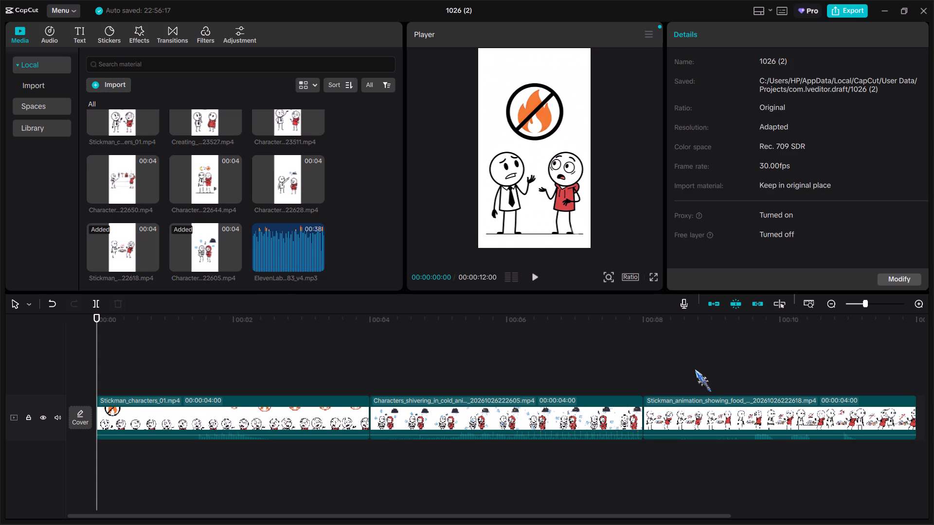
Add the Characters_interacting clip ending in 22628.mp4 to the timeline directly after the food clip.
scroll(695, 374, down, 2)
scroll(695, 376, up, 2)
drag(669, 517, 683, 516)
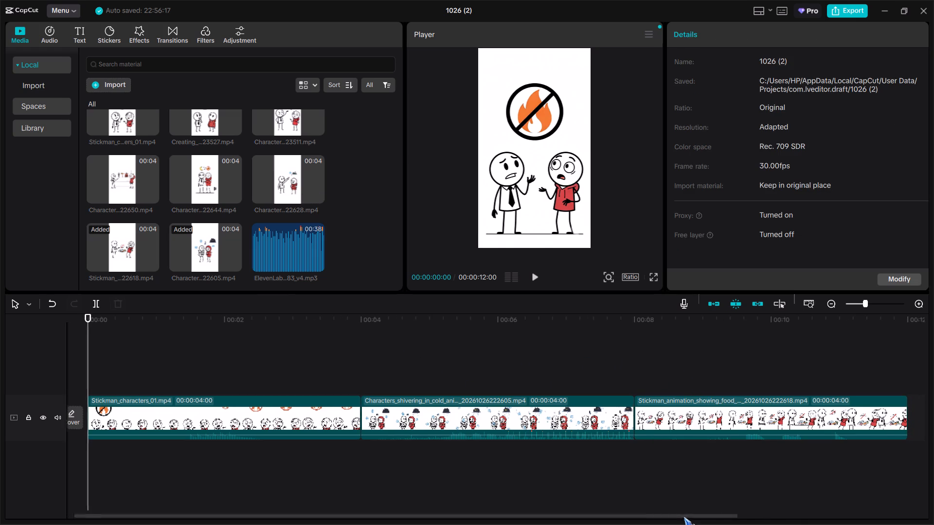
drag(683, 516, 930, 484)
drag(284, 173, 368, 216)
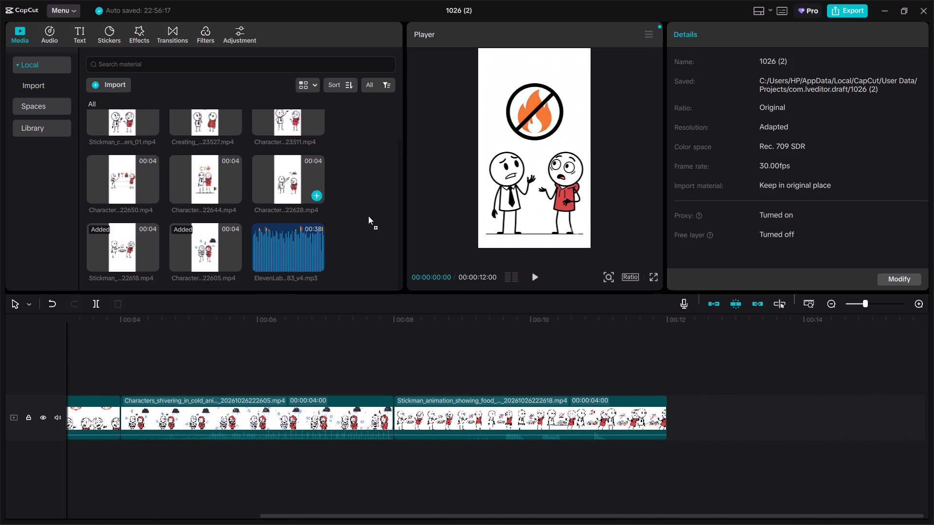
drag(368, 216, 684, 422)
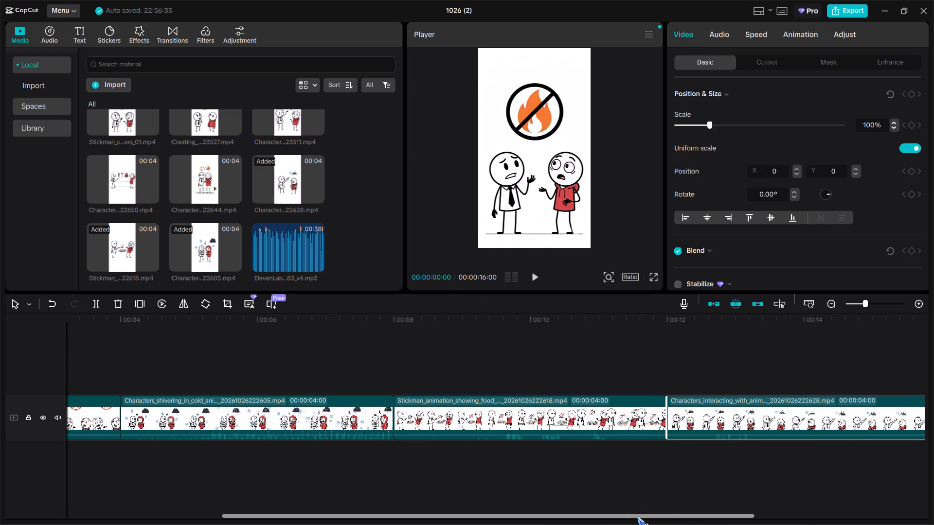
Add the Characters_reacting clip ending in 22644.mp4 to the timeline directly after the Characters_interacting clip.
drag(637, 516, 900, 486)
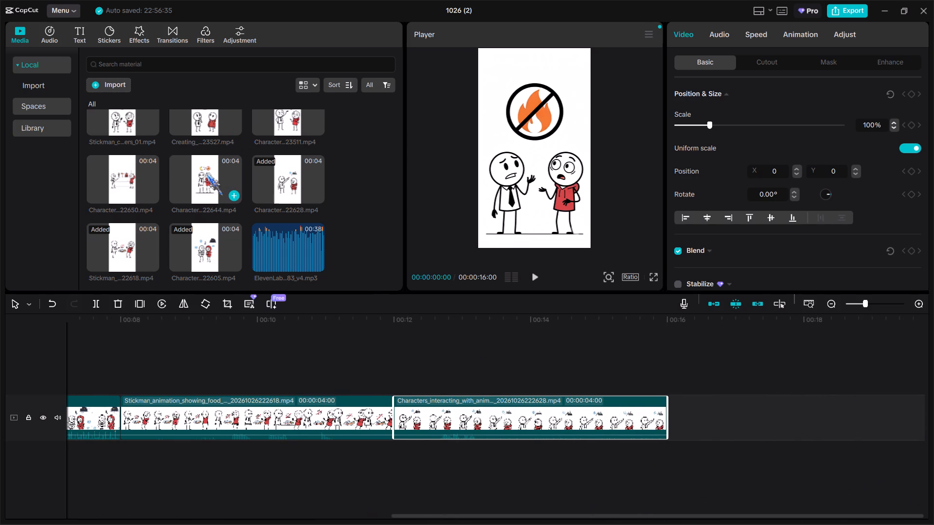
drag(200, 173, 763, 358)
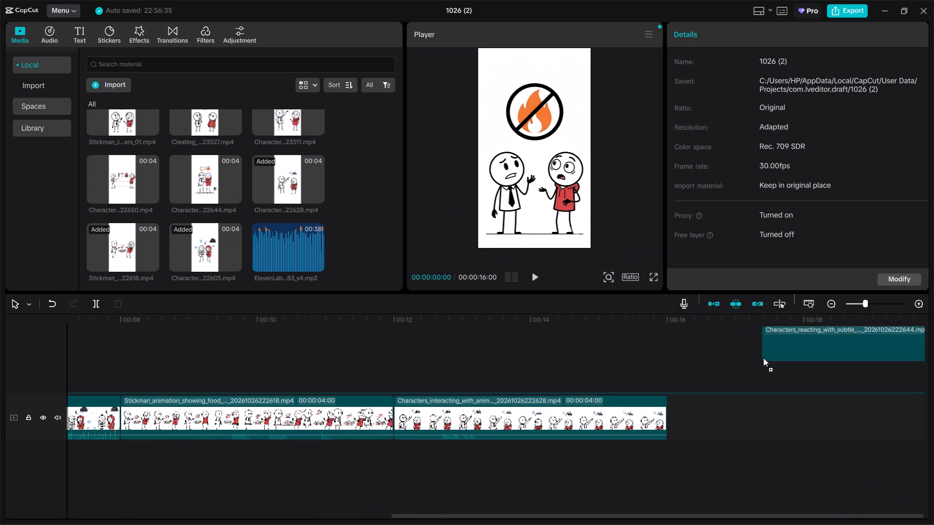
drag(763, 358, 688, 418)
Add the Characters_inspecting_tools clip ending in 22650.mp4 to the timeline directly after the Characters_reacting clip.
drag(644, 517, 899, 519)
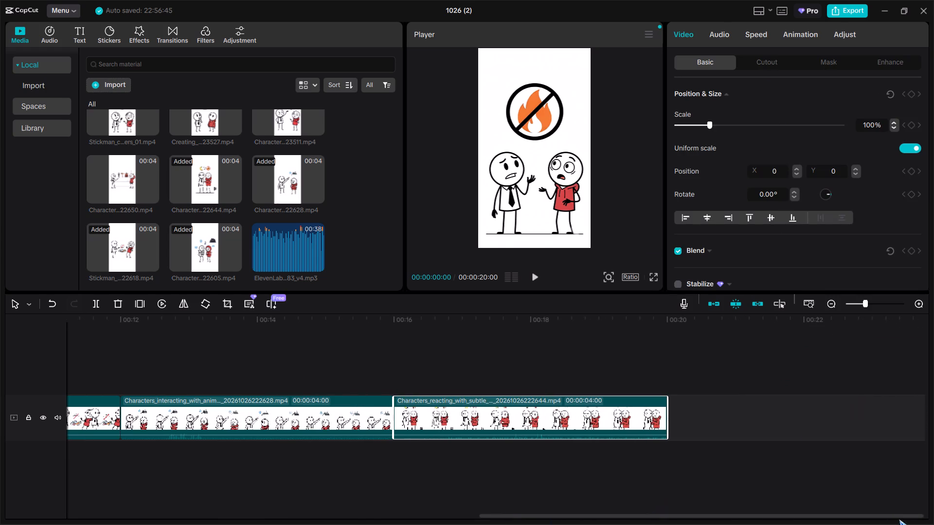
drag(899, 519, 933, 505)
drag(119, 171, 283, 196)
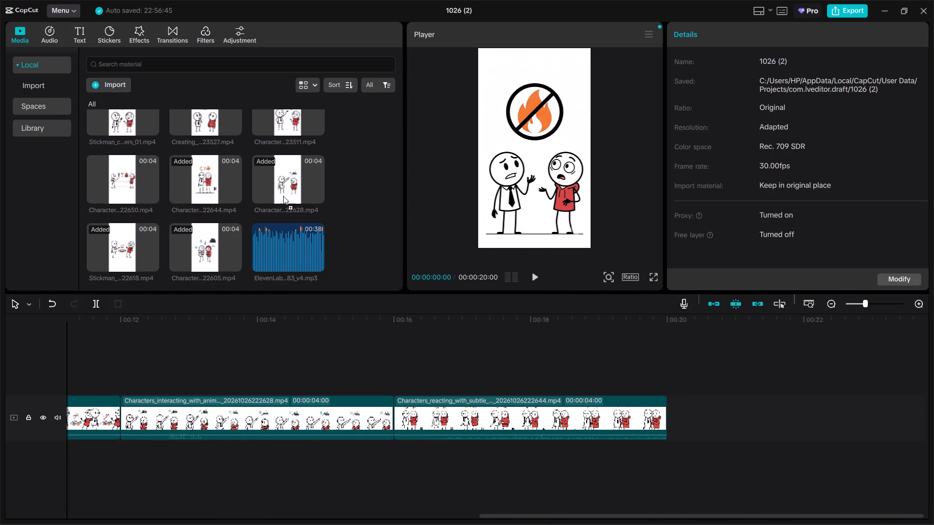
drag(283, 196, 672, 418)
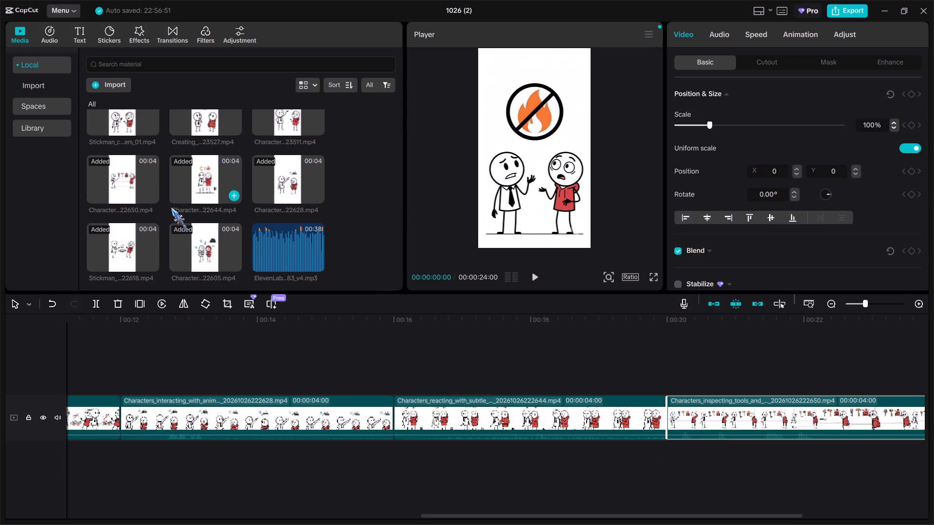
Import the newest Characters_presenting_icons clip, ending in 25341.mp4, from Downloads and place it directly after the Characters_inspecting_tools clip.
click(117, 81)
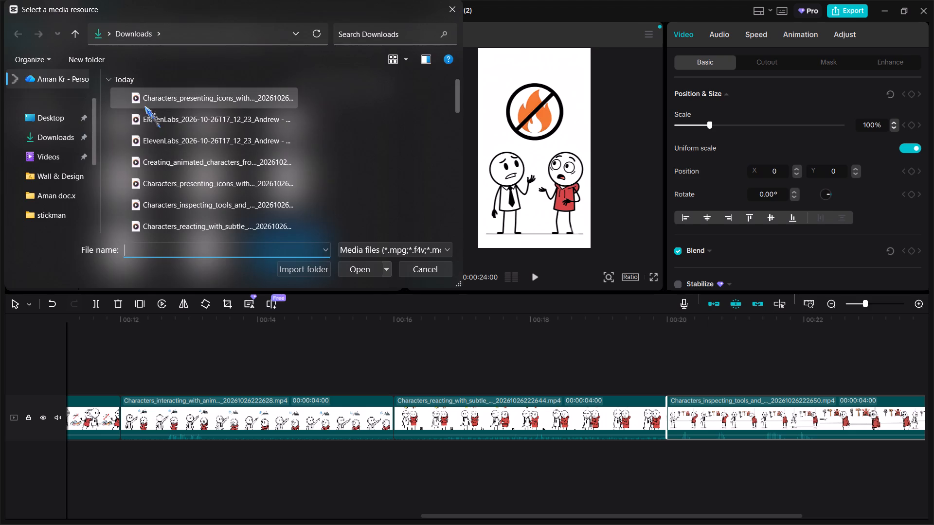
click(156, 93)
click(347, 269)
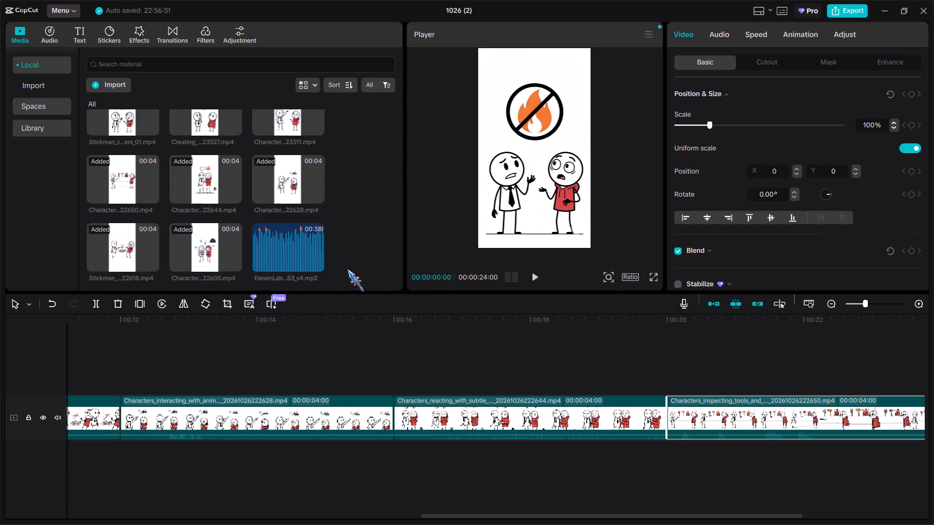
drag(118, 241, 920, 414)
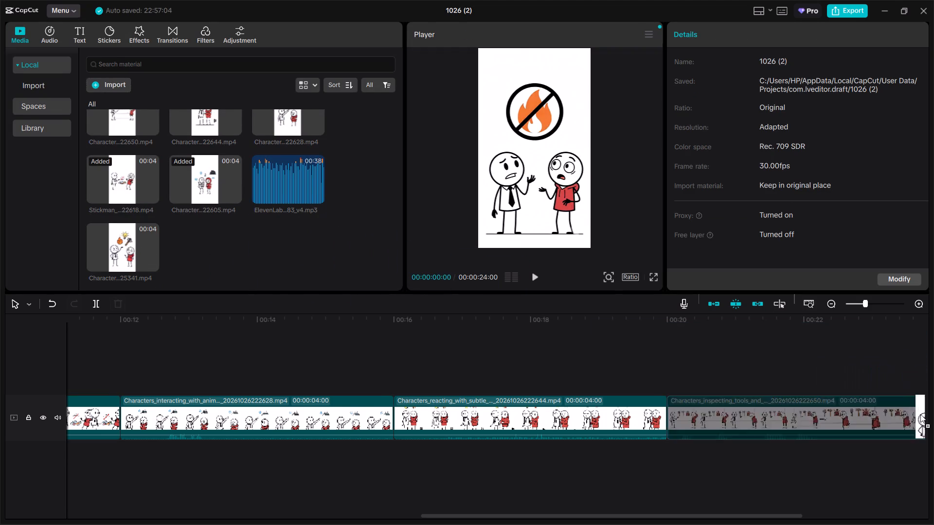
drag(920, 414, 854, 421)
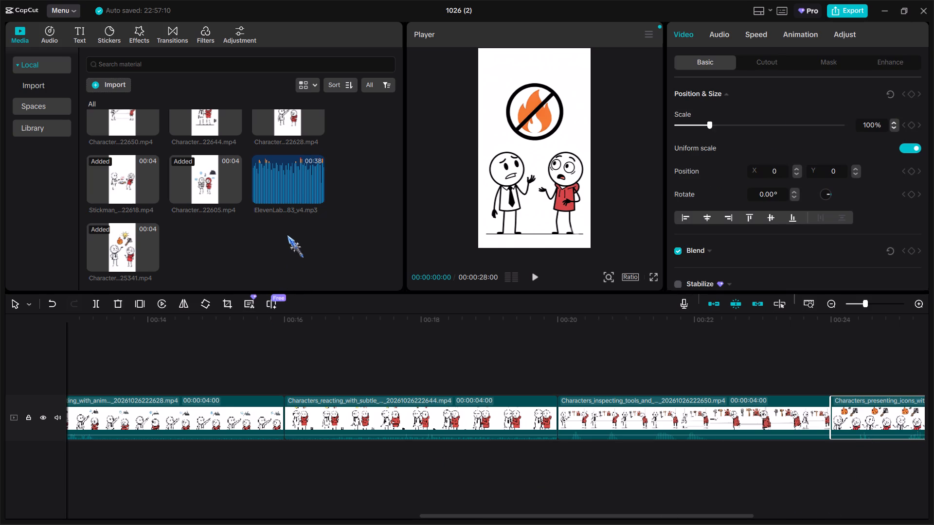
Add the flame-and-question-mark clip ending in 23527.mp4 to the end of the timeline, directly after the Characters_presenting_icons clip.
scroll(287, 235, up, 2)
drag(221, 146, 933, 438)
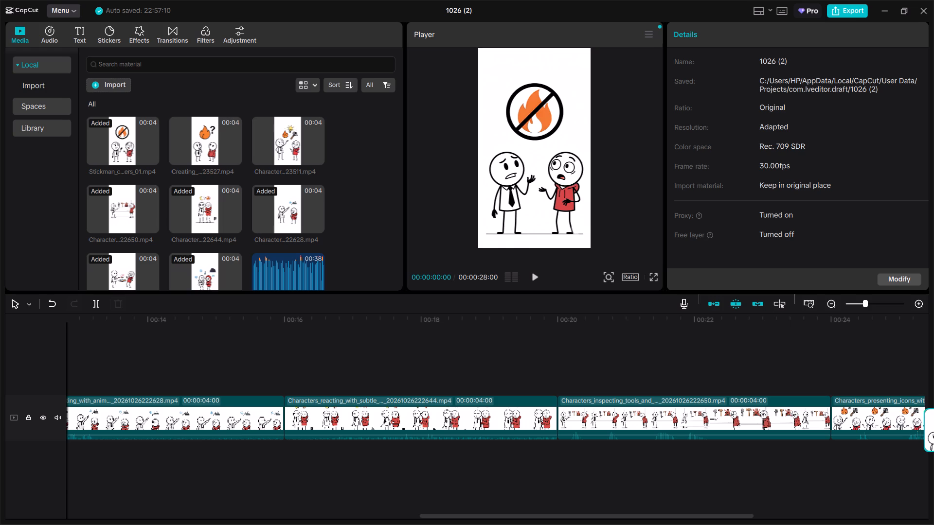
drag(933, 438, 676, 421)
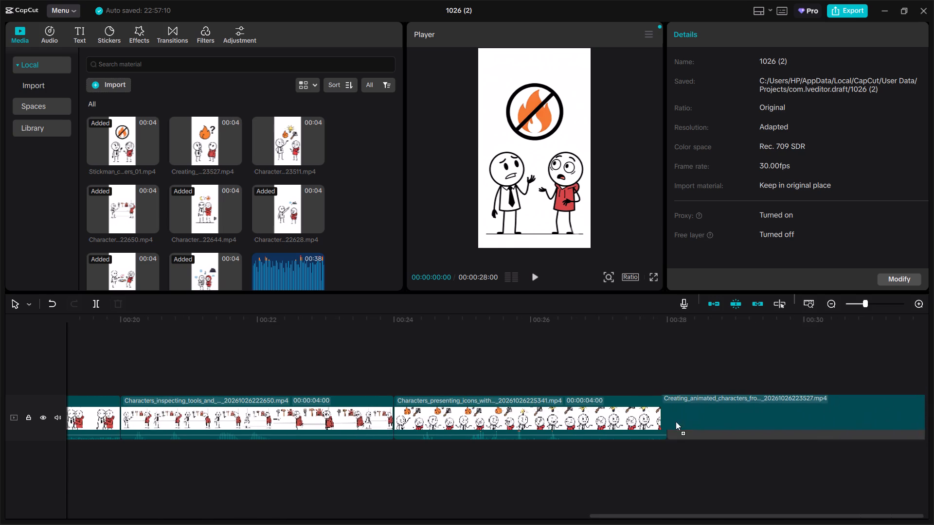
drag(676, 421, 673, 420)
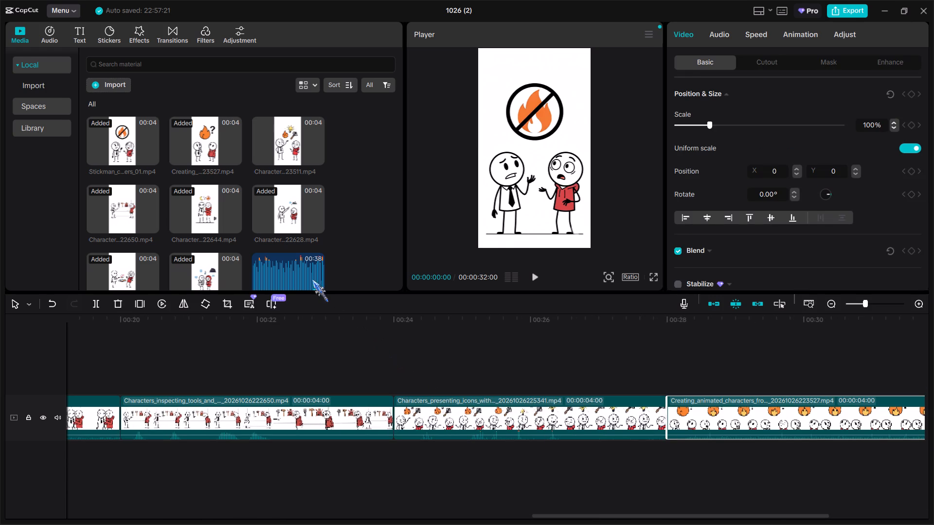
Place the ElevenLabs voiceover on an audio track beneath the clips, starting at 00:00, and check where it ends against the last clip.
drag(287, 266, 42, 460)
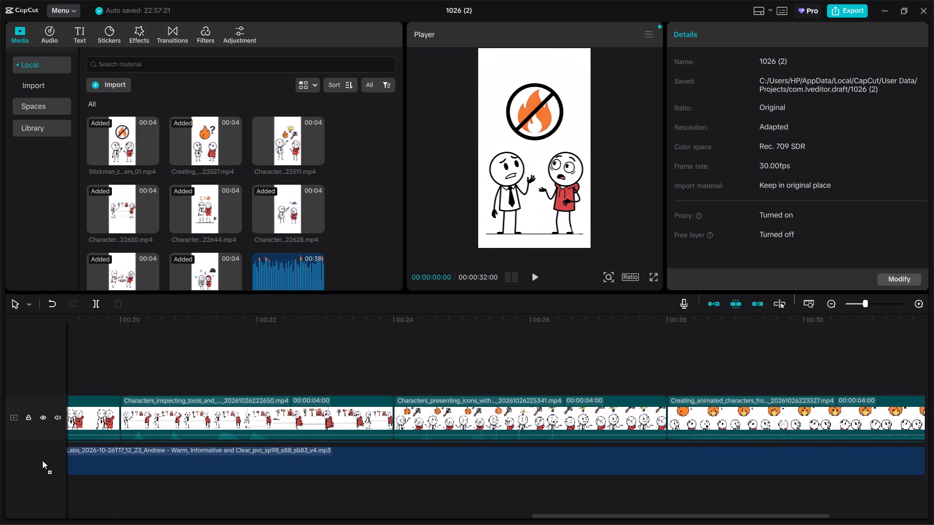
drag(42, 460, 60, 453)
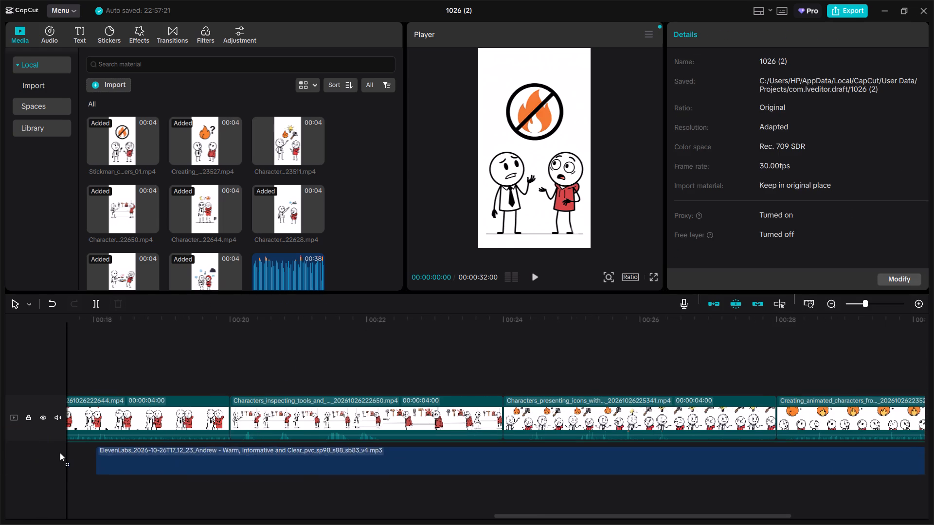
drag(60, 453, 105, 455)
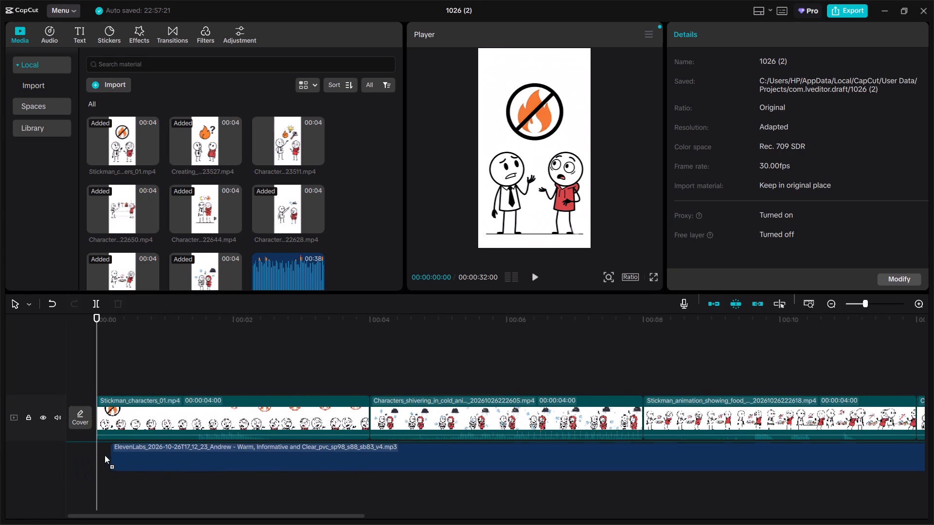
drag(105, 455, 99, 454)
drag(187, 518, 198, 518)
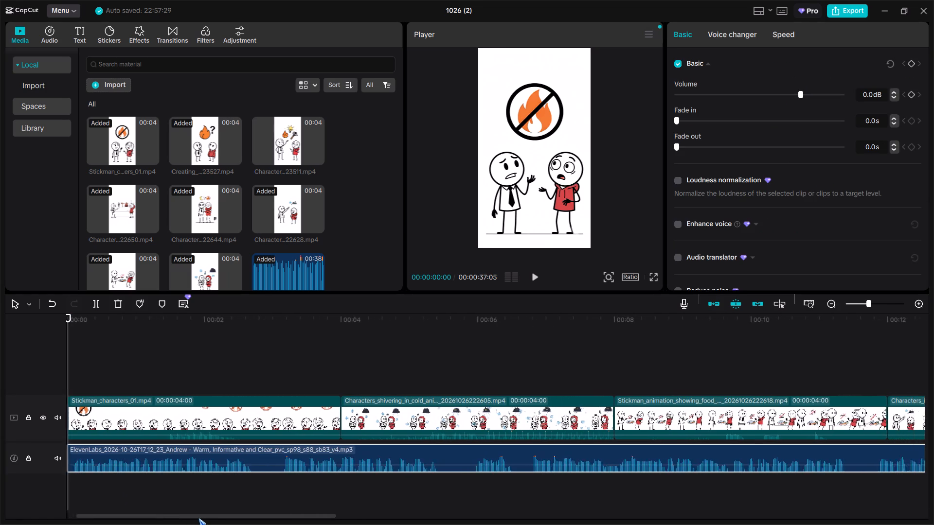
drag(198, 518, 674, 522)
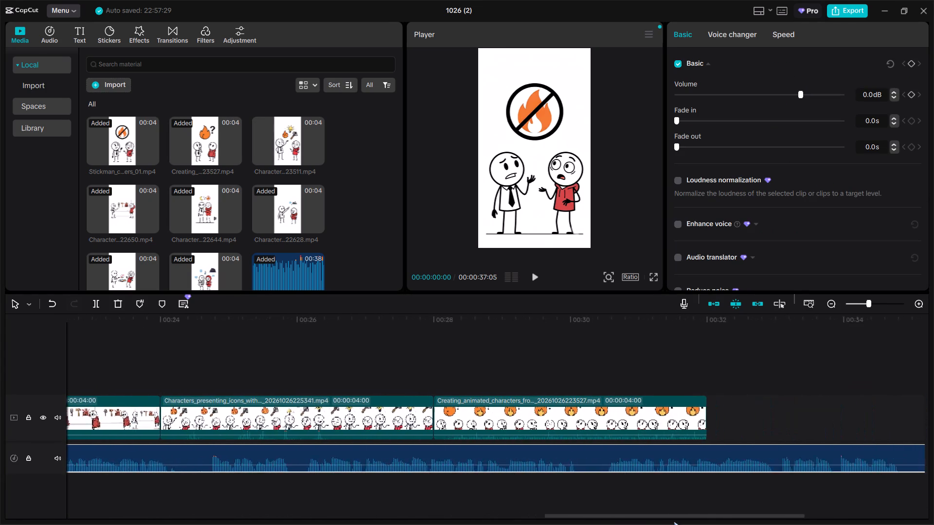
drag(674, 522, 743, 521)
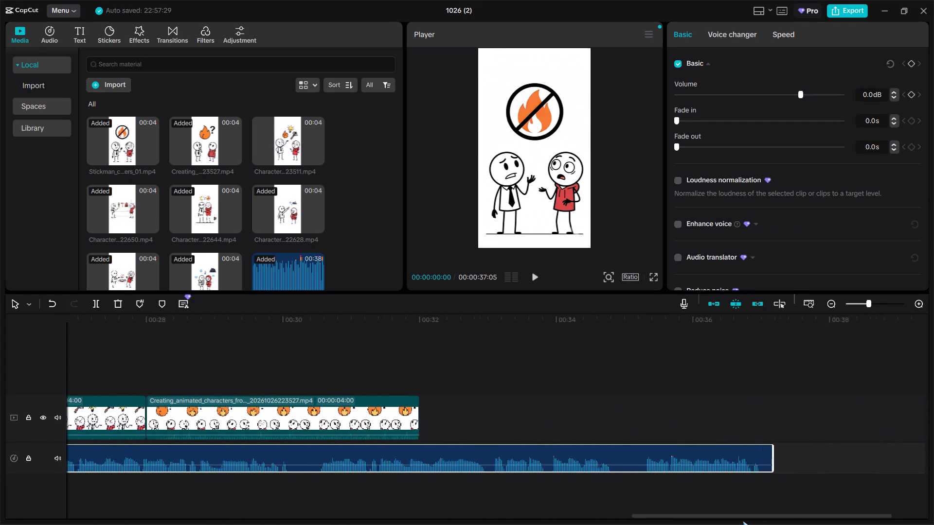
drag(743, 521, 738, 521)
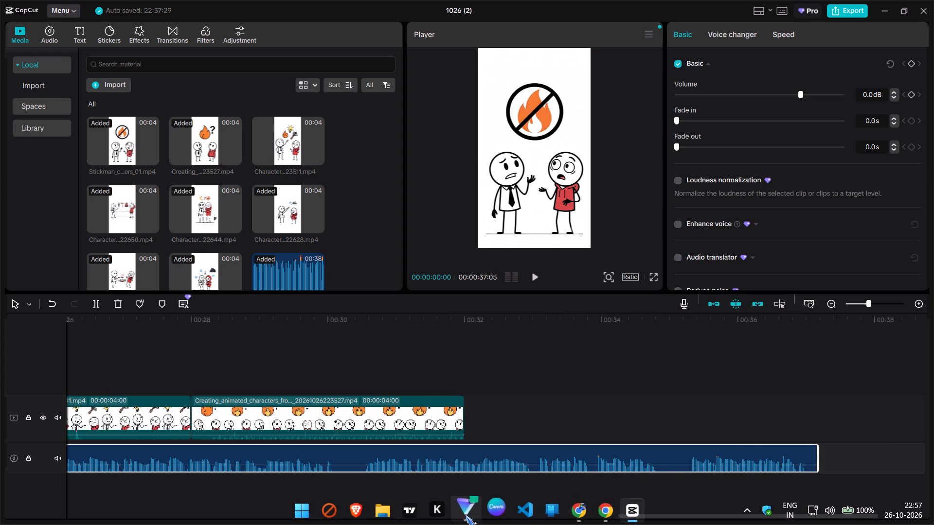
Play the YouTube stickman tutorial's section on adding the voiceover and adjusting clip speed to match it, and return to CapCut.
click(573, 510)
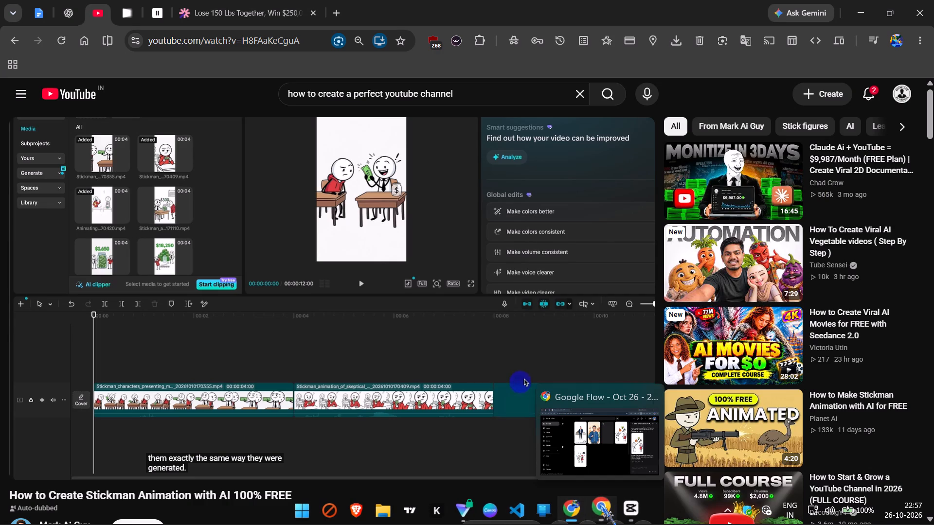
click(648, 398)
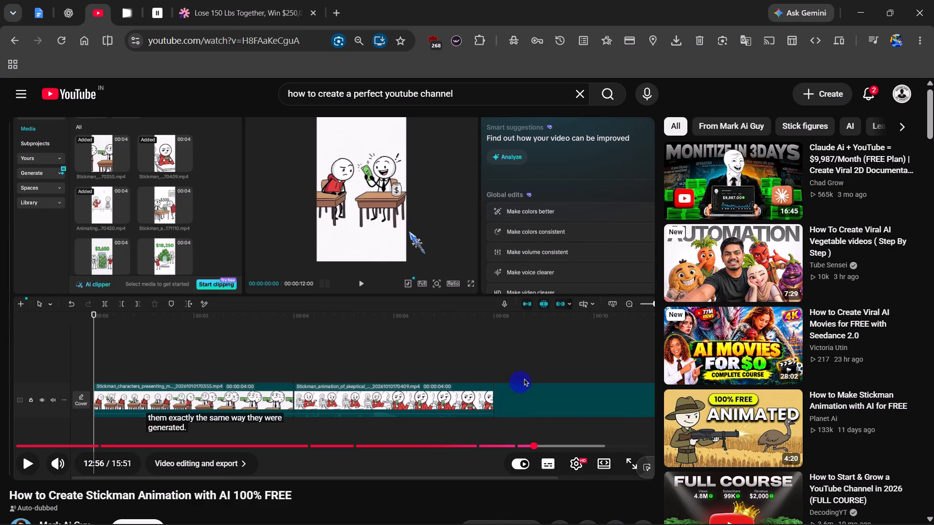
click(409, 231)
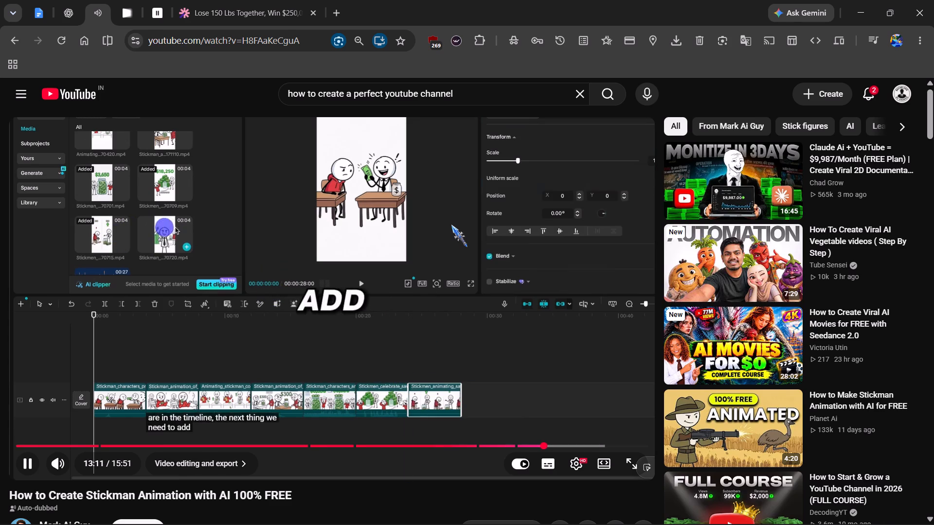
click(568, 233)
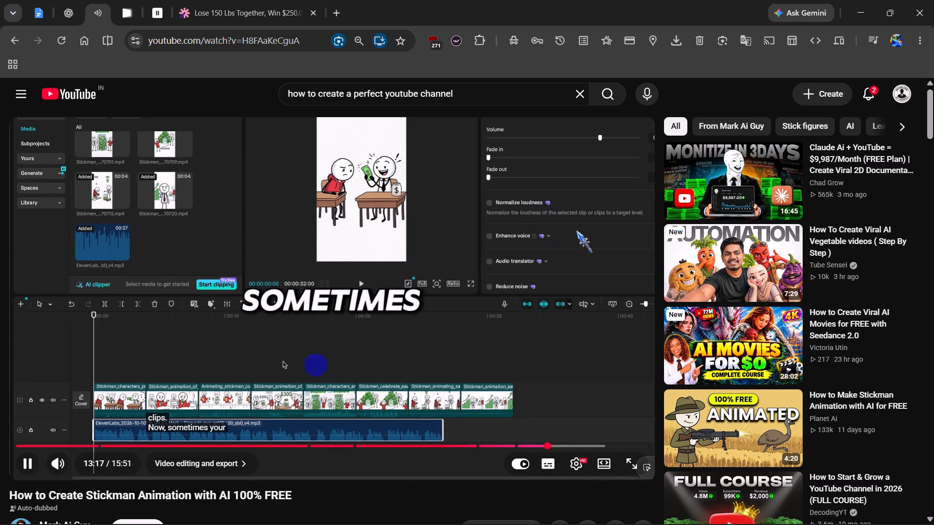
click(578, 230)
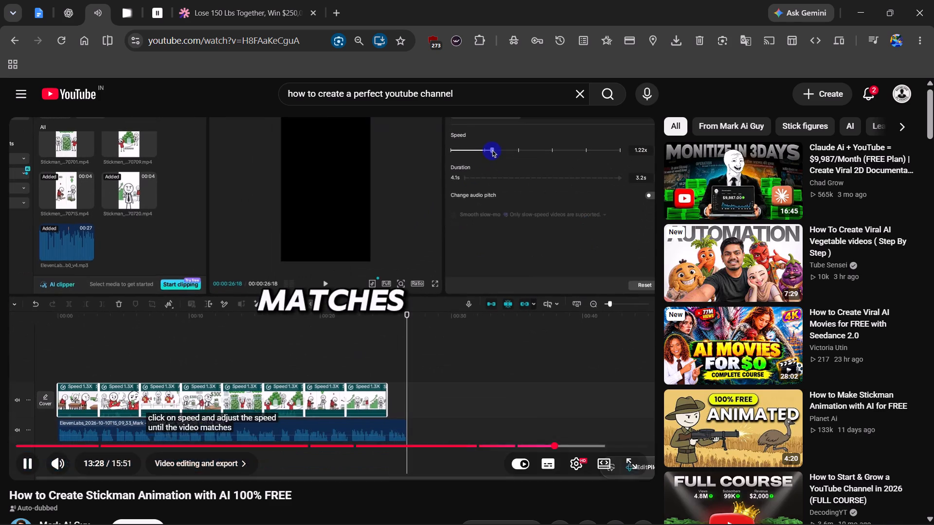
click(398, 240)
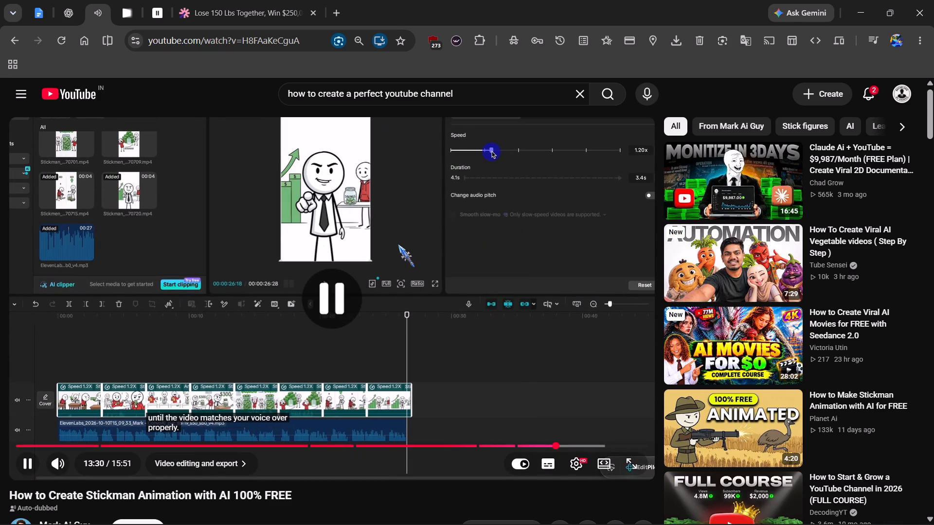
click(609, 509)
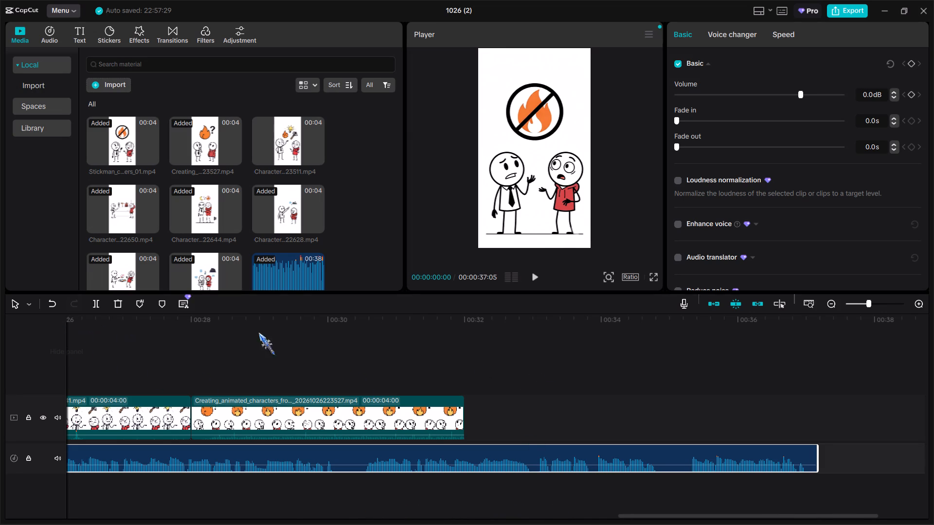
Slow all eight video clips together to 0.85x speed so the video track ends level with the voiceover.
drag(869, 304, 860, 305)
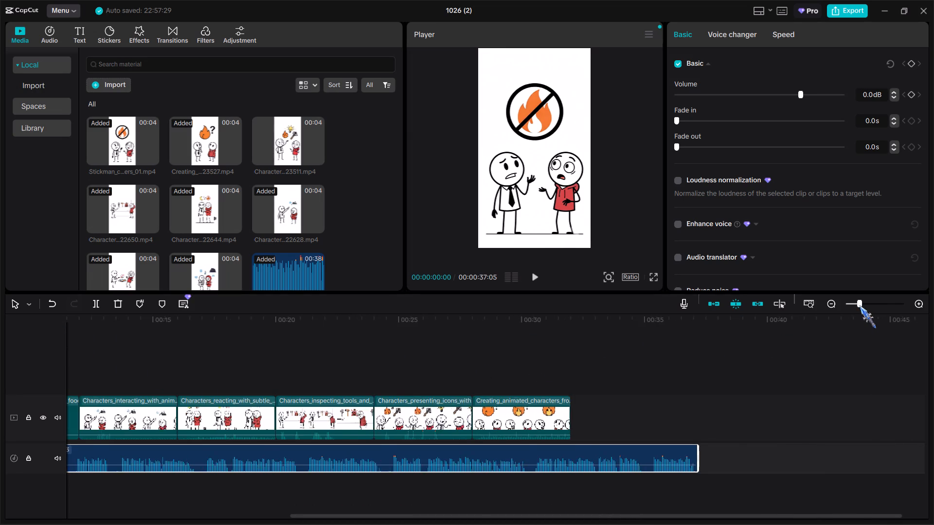
drag(860, 305, 856, 308)
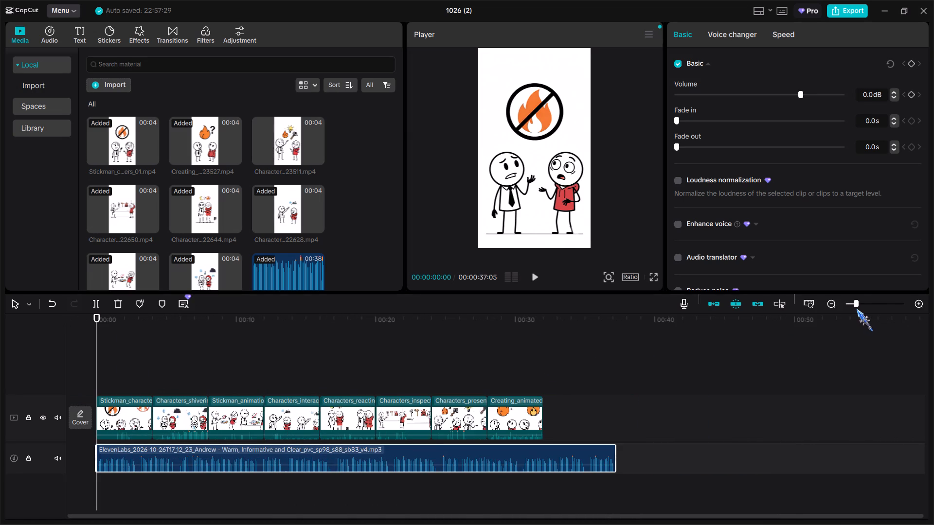
drag(856, 308, 857, 308)
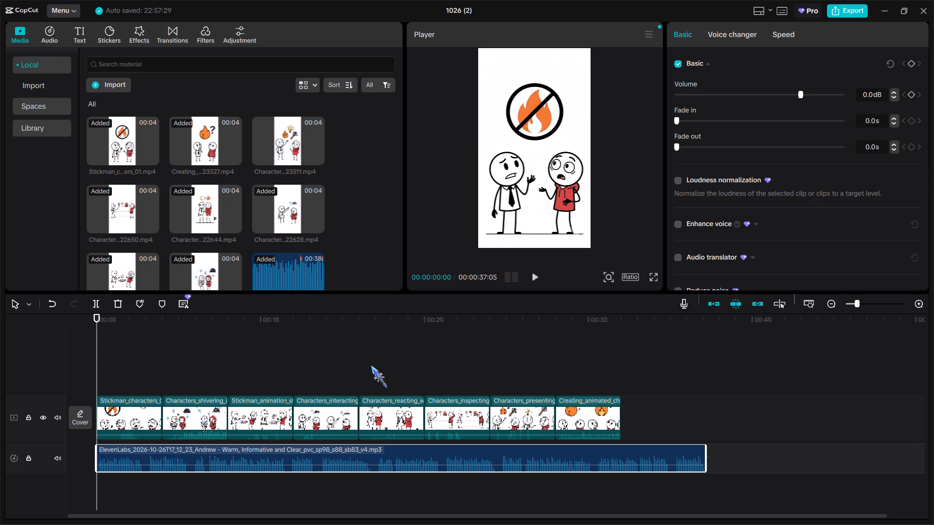
click(129, 362)
click(110, 369)
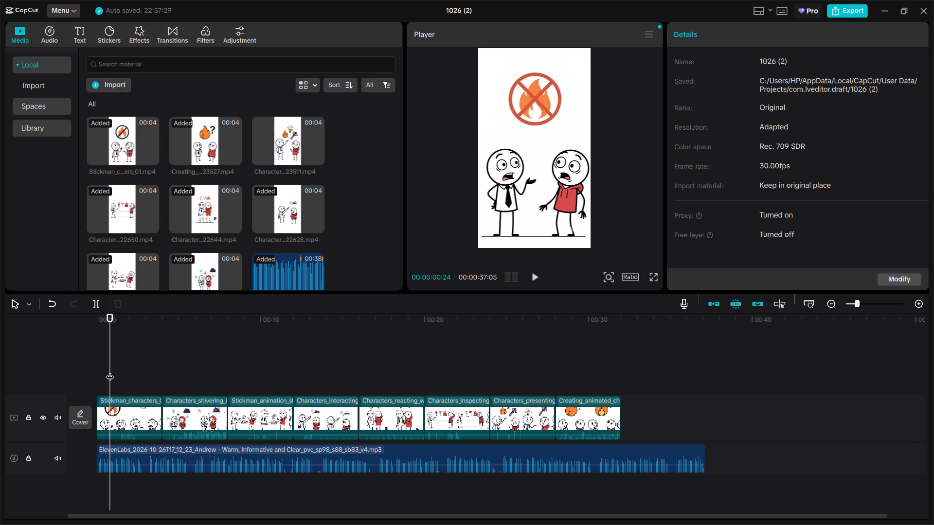
drag(131, 377, 508, 412)
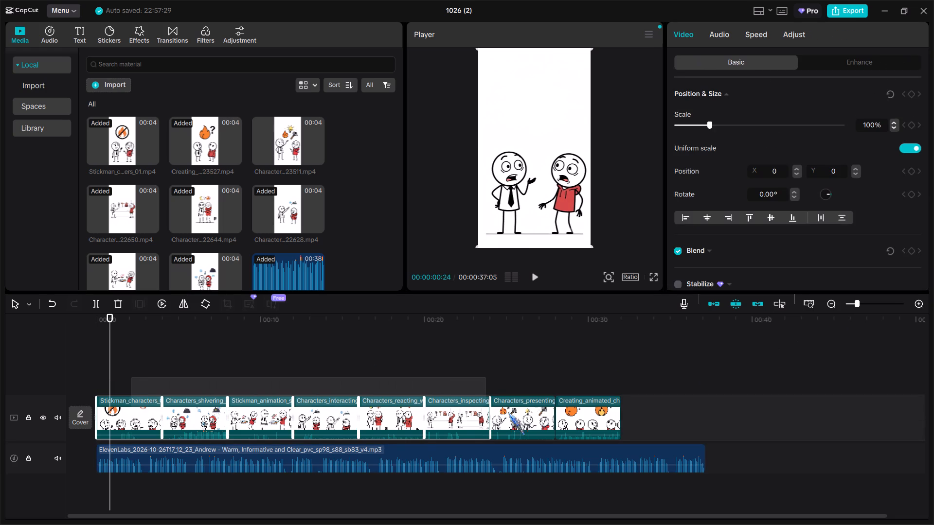
drag(508, 412, 591, 407)
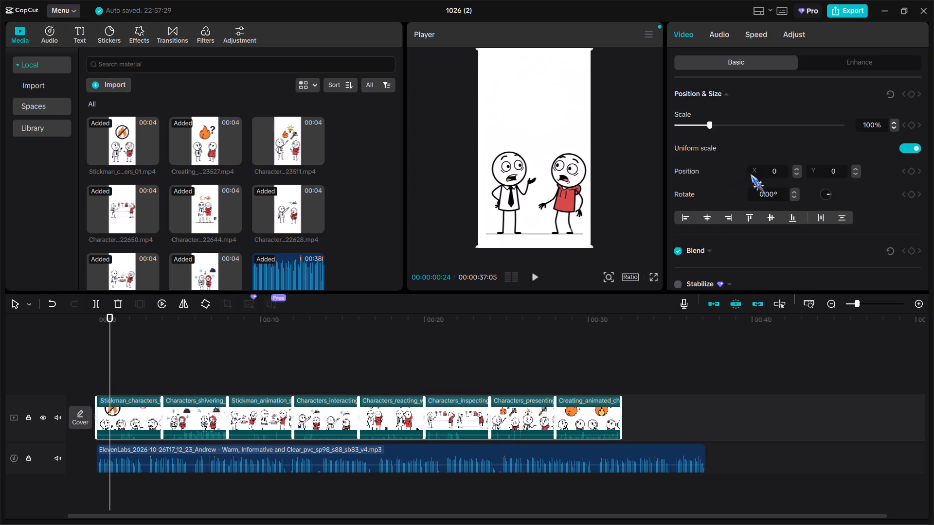
click(772, 36)
drag(713, 108, 715, 108)
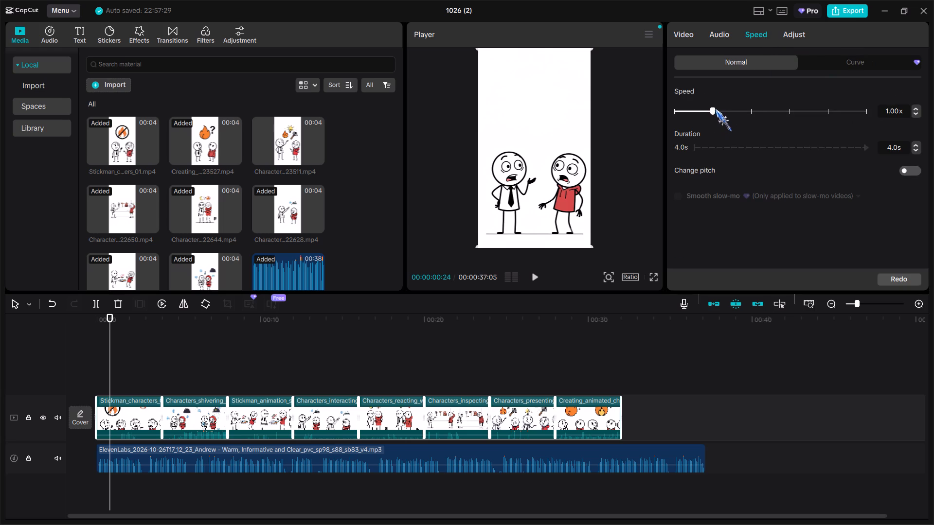
drag(715, 108, 760, 101)
drag(760, 101, 744, 106)
drag(744, 106, 722, 110)
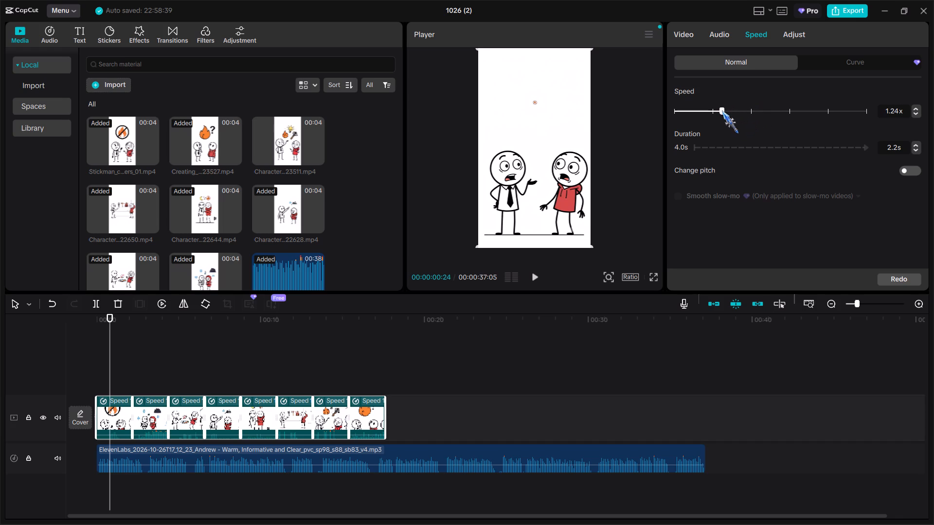
drag(722, 110, 715, 112)
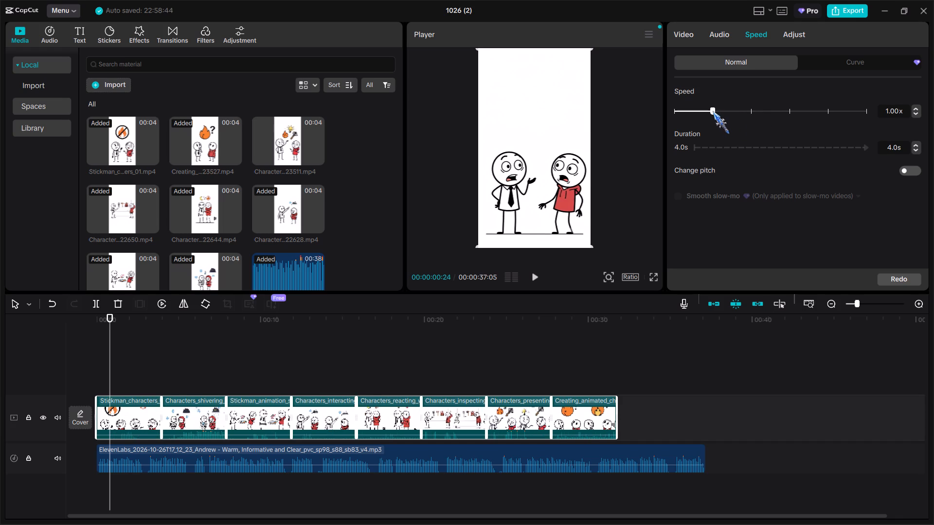
drag(713, 111, 700, 111)
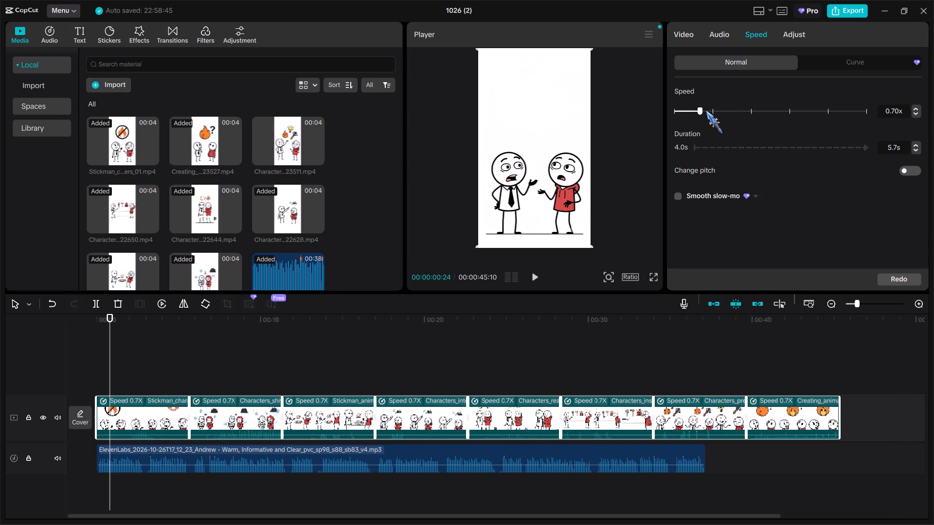
click(701, 109)
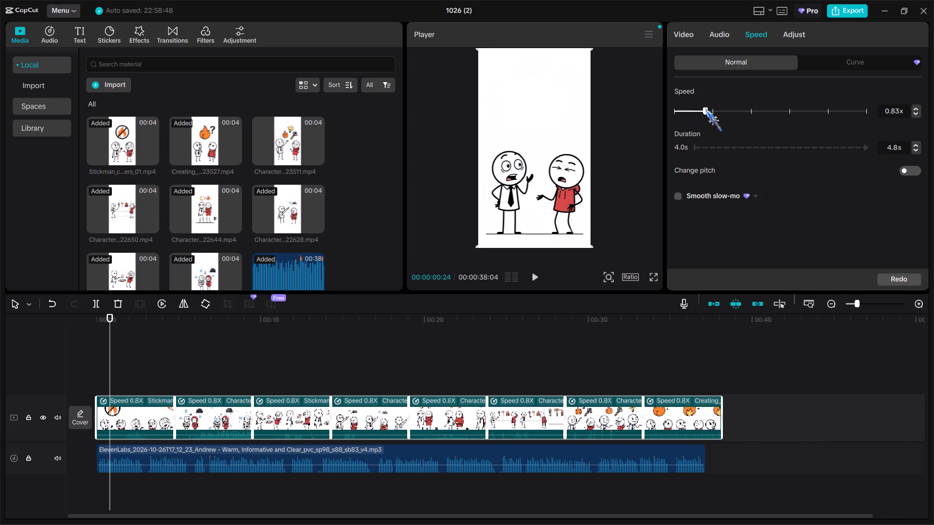
click(706, 106)
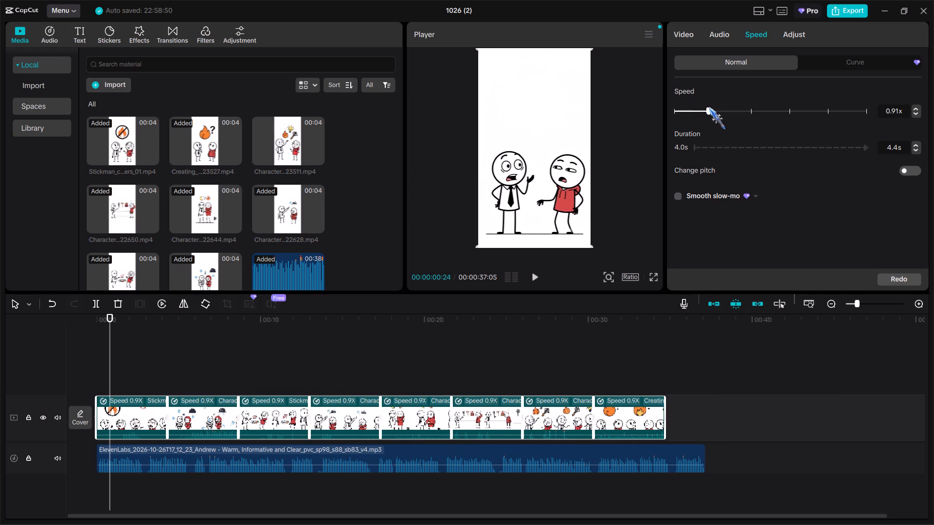
click(709, 106)
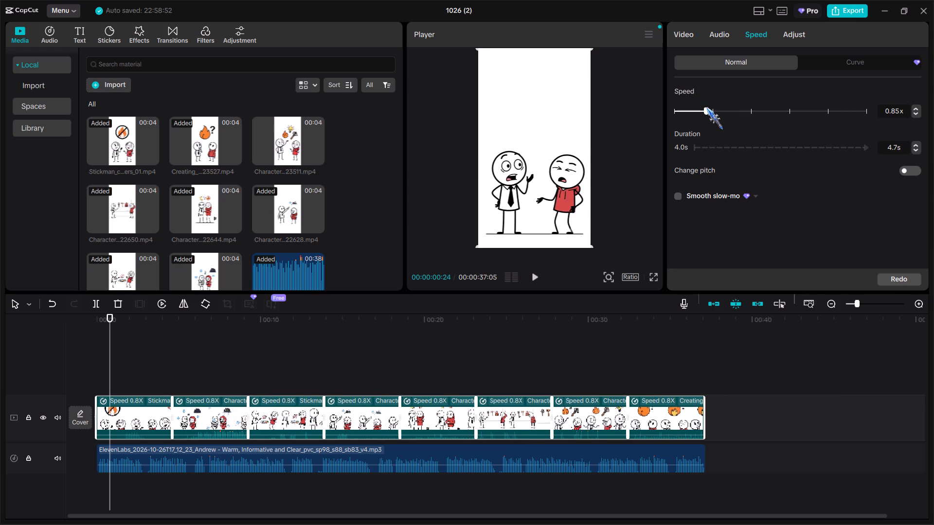
Play the whole timeline from 00:00 to check the clips against the voiceover, and return the playhead to the start.
click(619, 346)
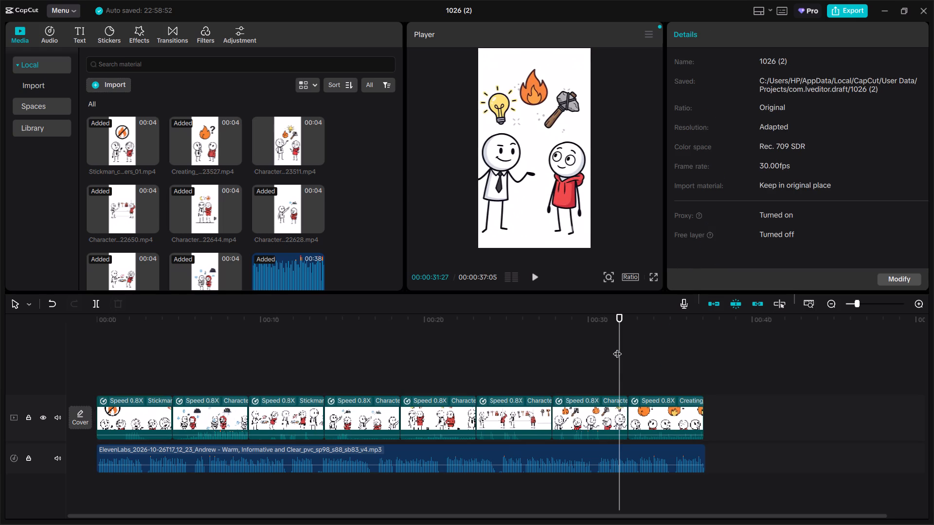
drag(619, 315, 544, 324)
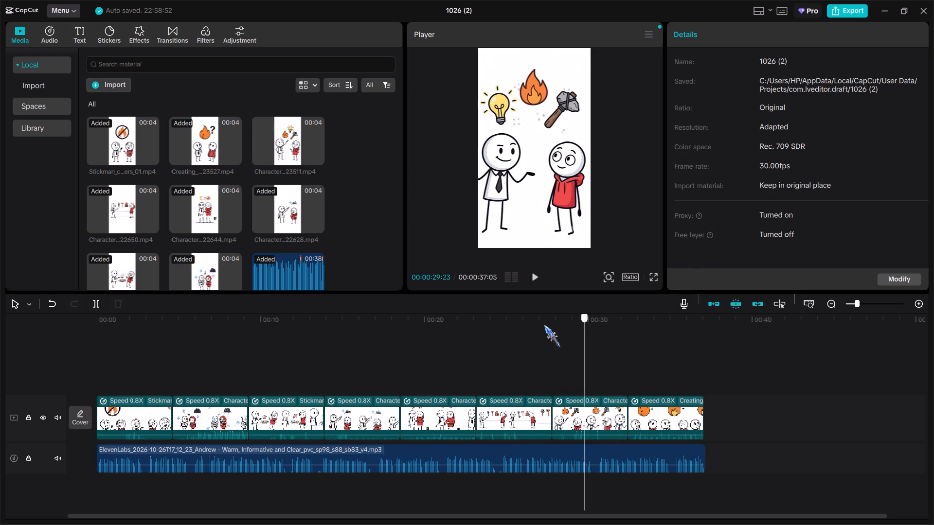
drag(544, 324, 42, 313)
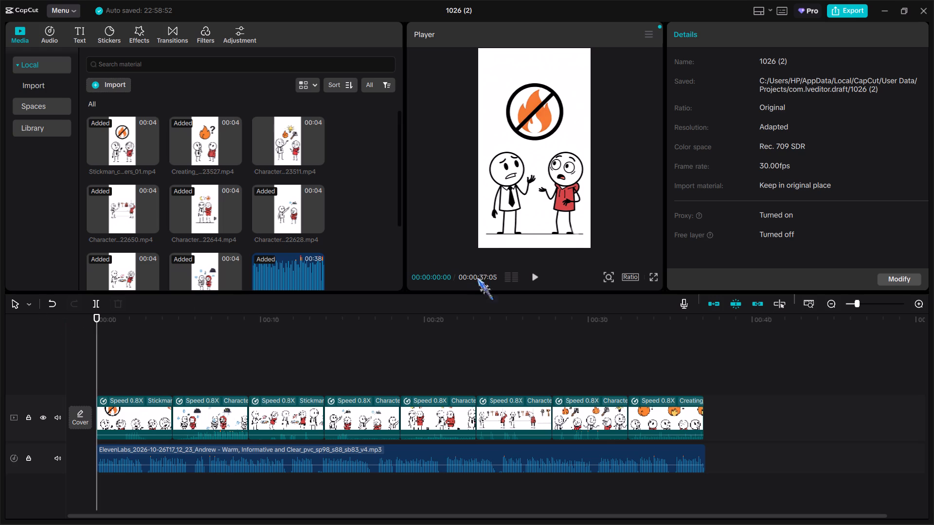
click(531, 279)
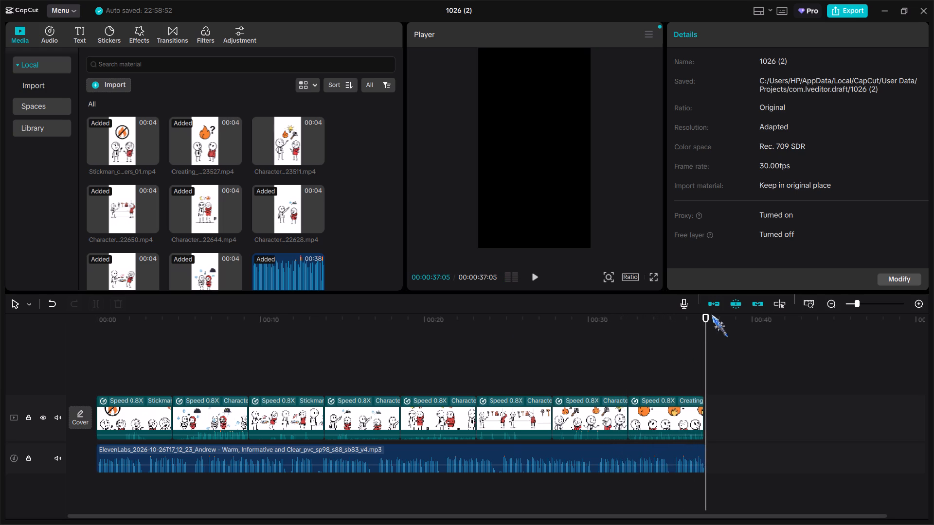
drag(705, 314, 190, 323)
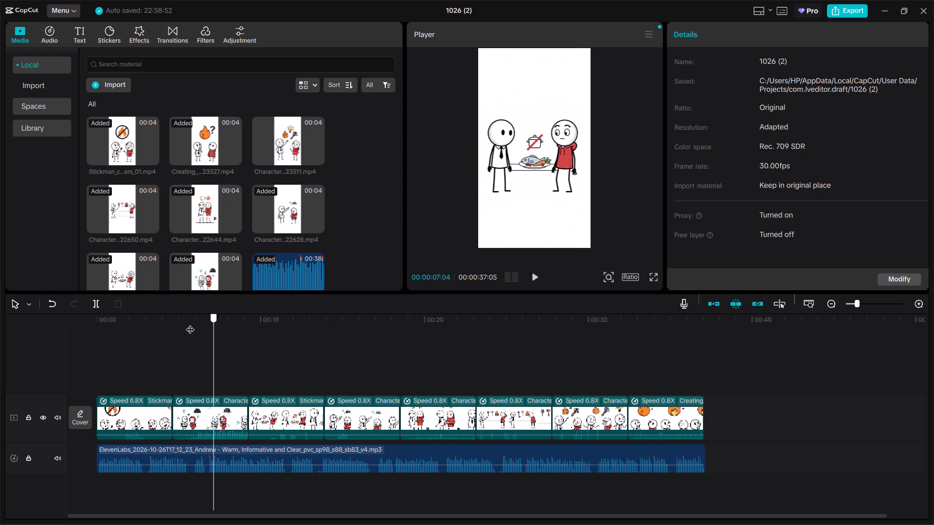
drag(190, 323, 68, 329)
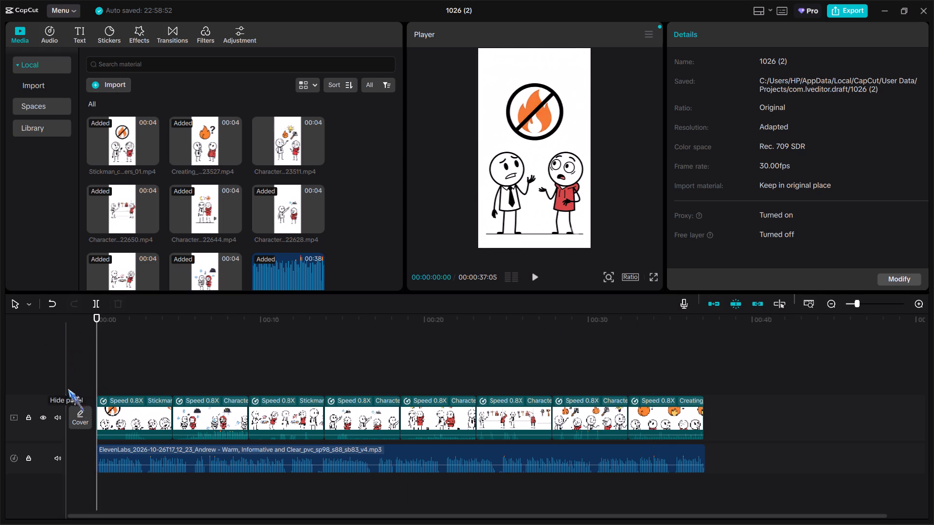
Open the project's cover selection and choose a local image as the cover source.
click(74, 414)
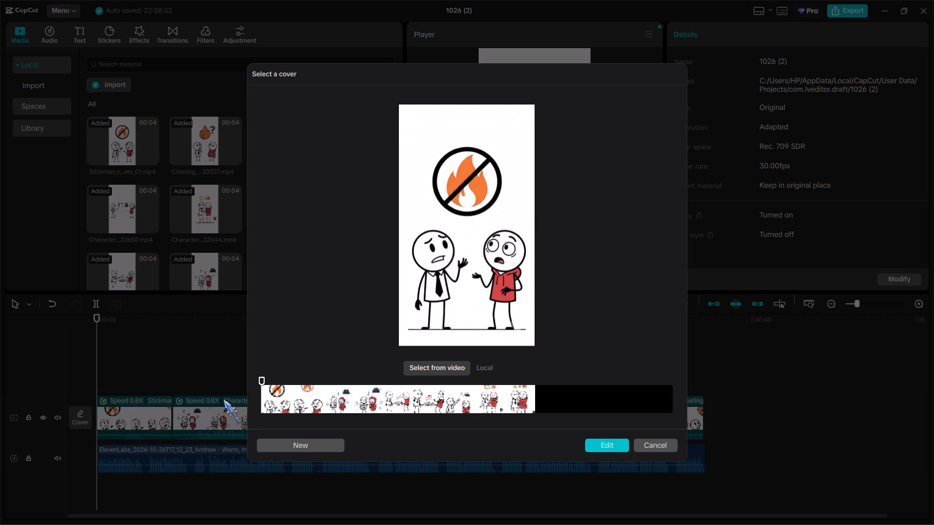
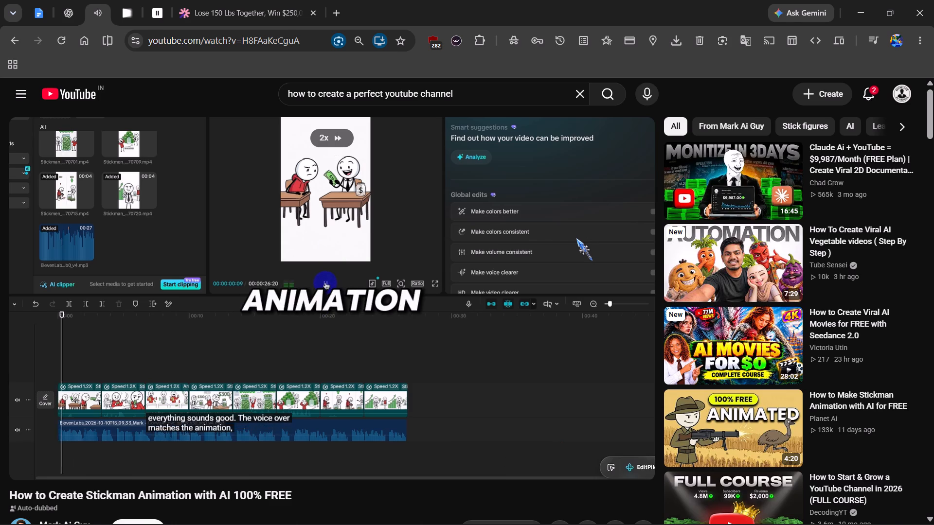
drag(576, 238, 570, 240)
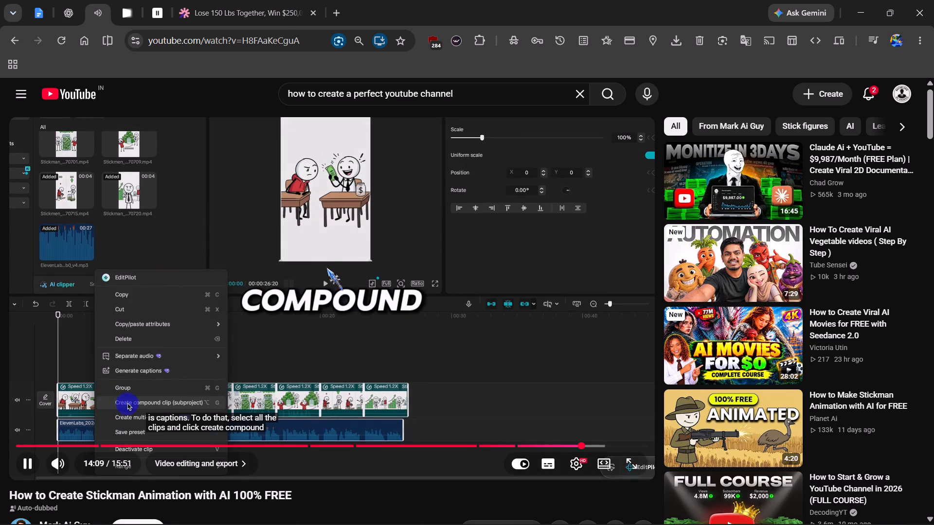
click(320, 253)
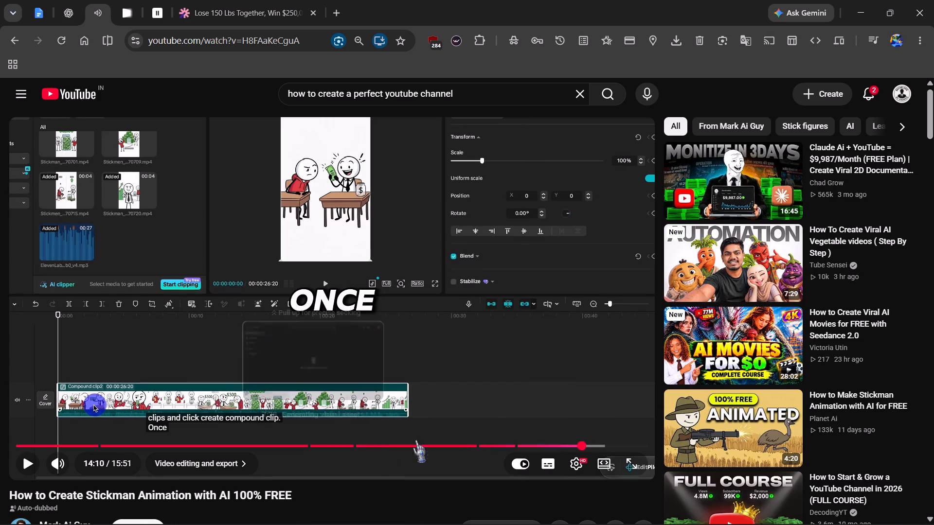
key(Left)
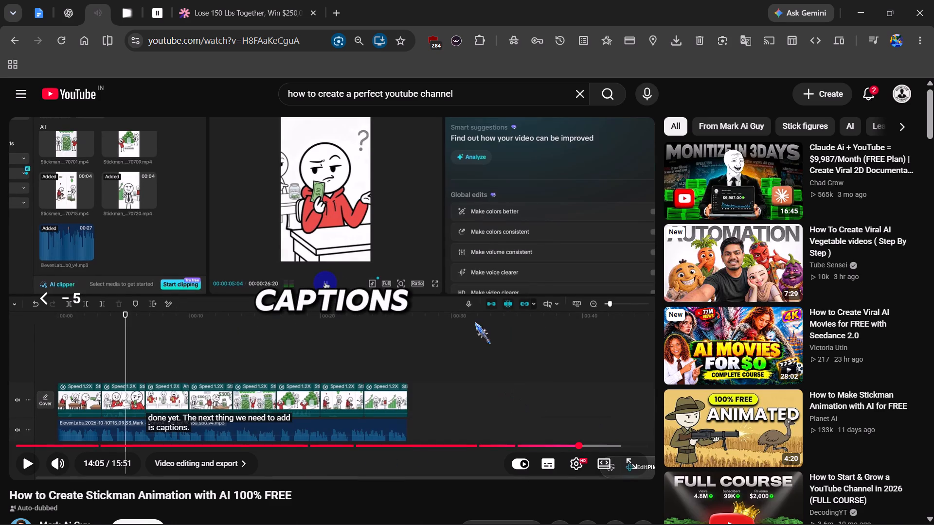
click(431, 272)
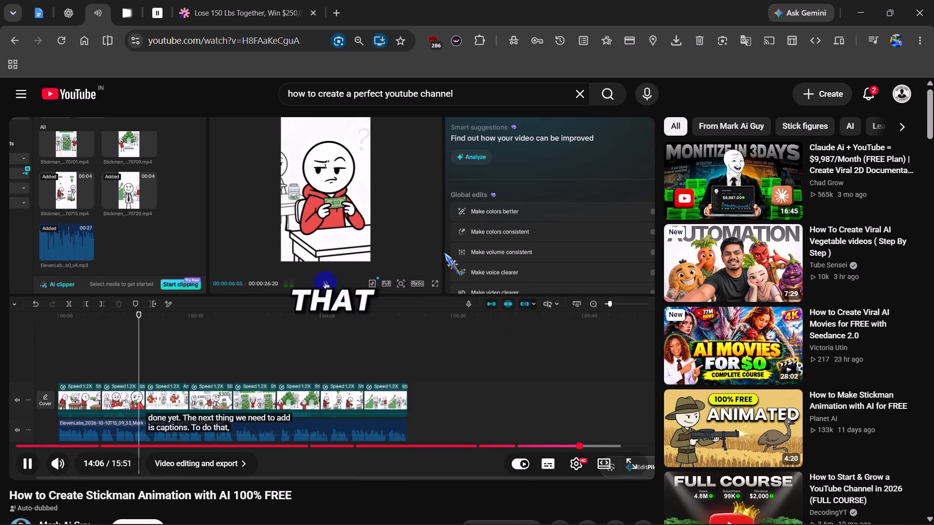
click(360, 229)
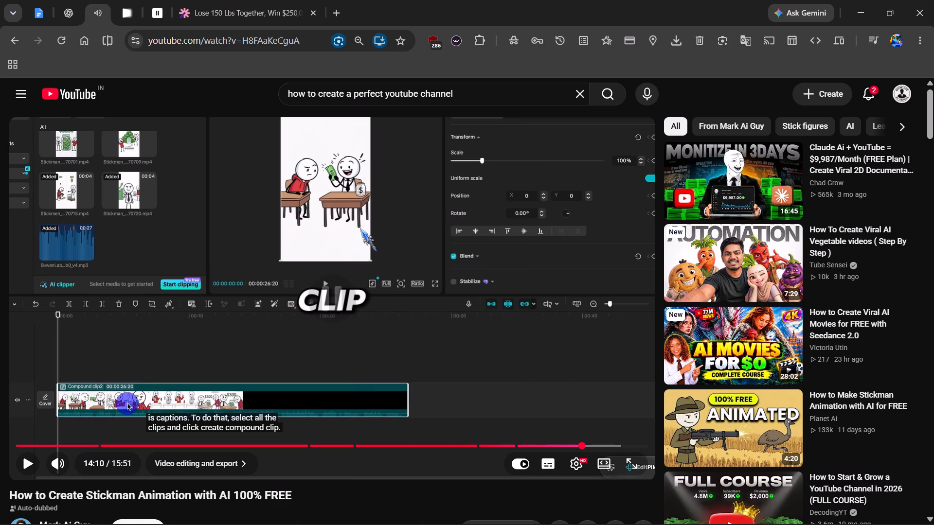
click(360, 228)
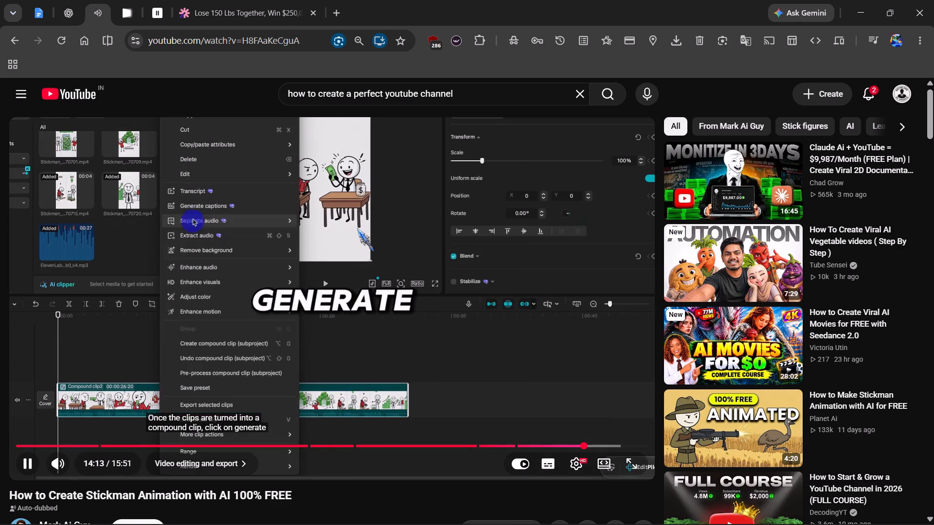
click(357, 228)
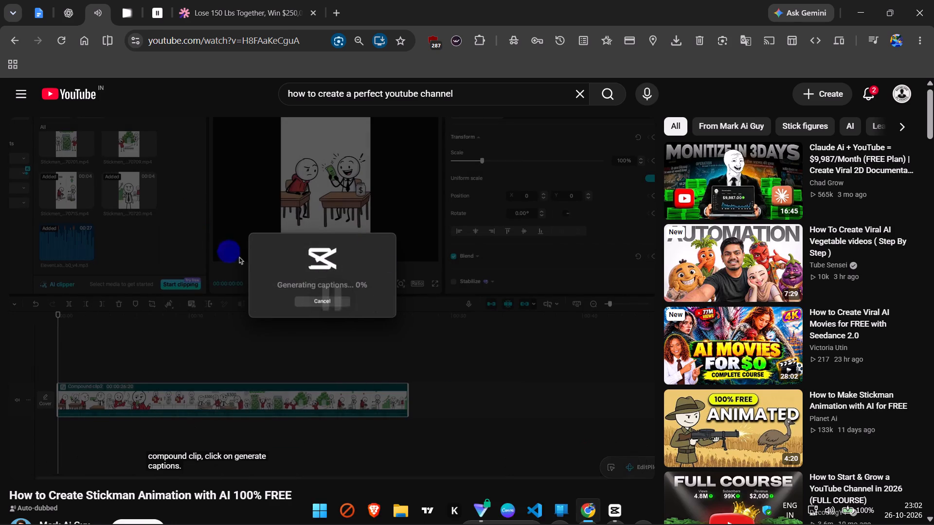
click(619, 503)
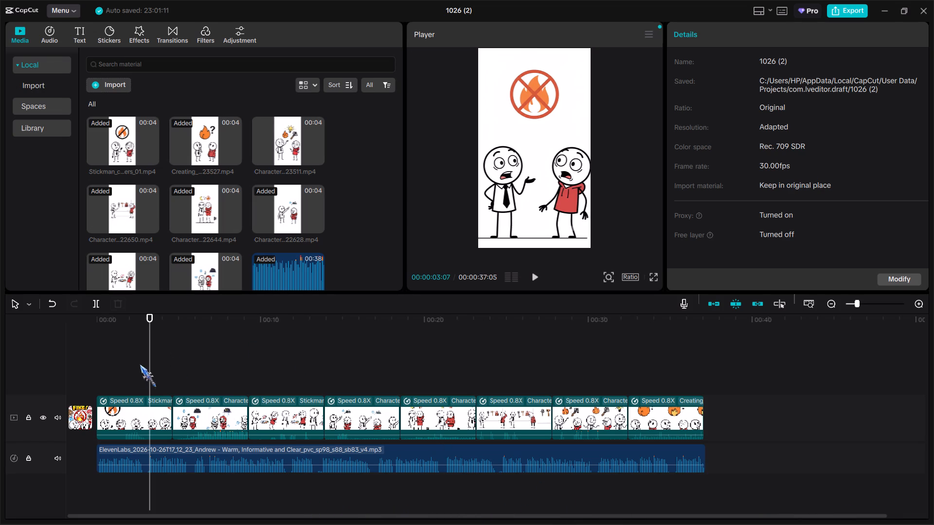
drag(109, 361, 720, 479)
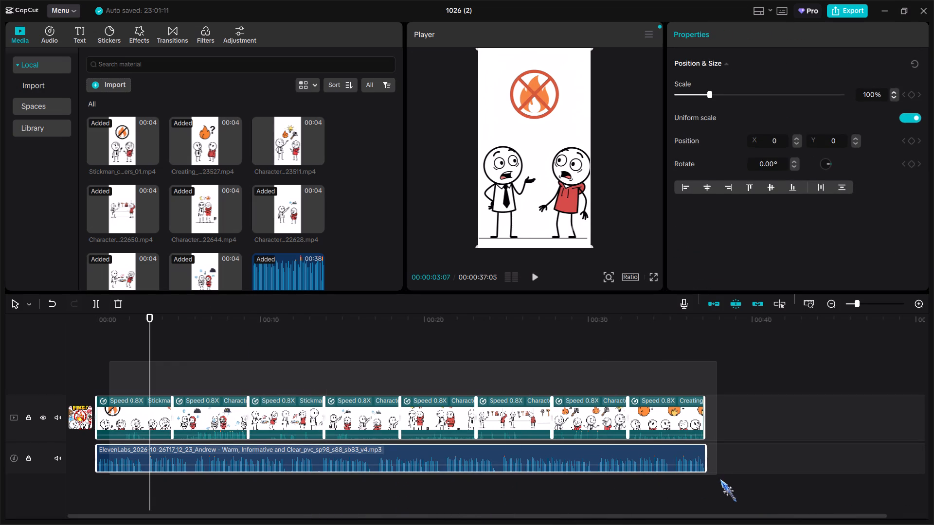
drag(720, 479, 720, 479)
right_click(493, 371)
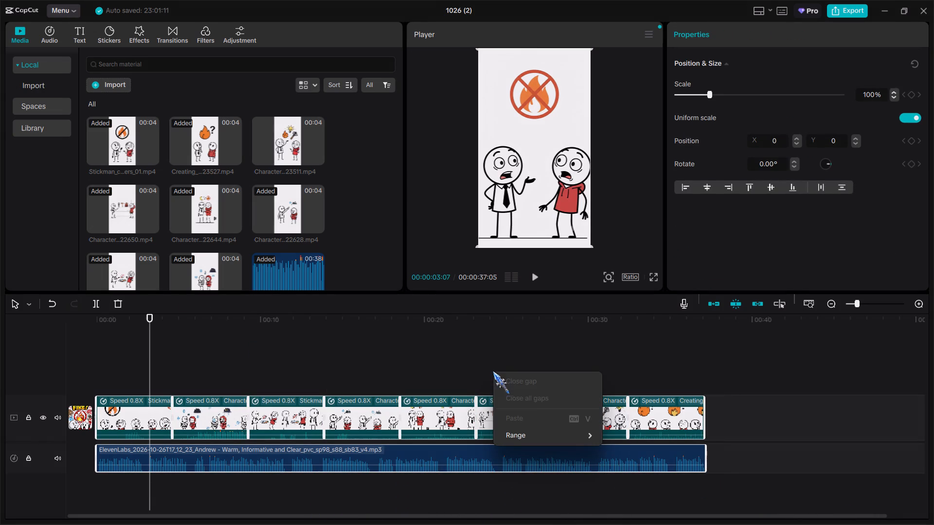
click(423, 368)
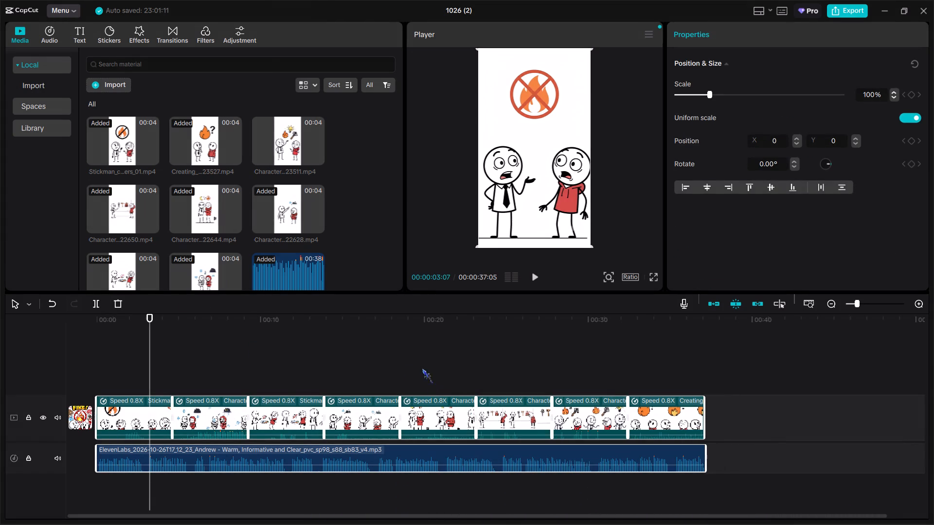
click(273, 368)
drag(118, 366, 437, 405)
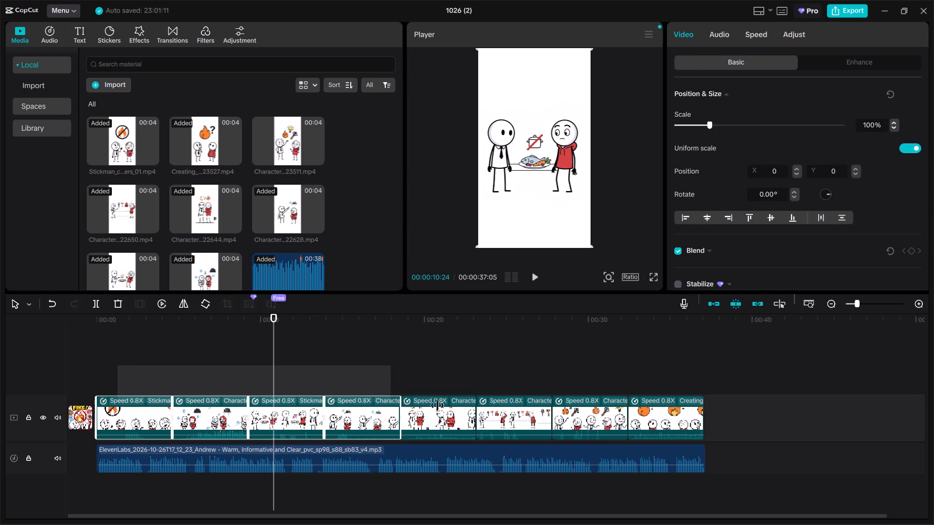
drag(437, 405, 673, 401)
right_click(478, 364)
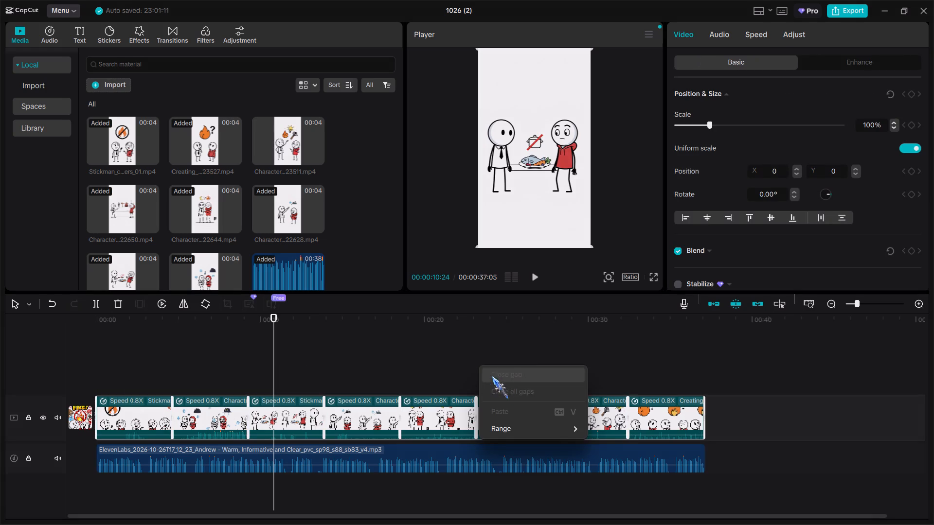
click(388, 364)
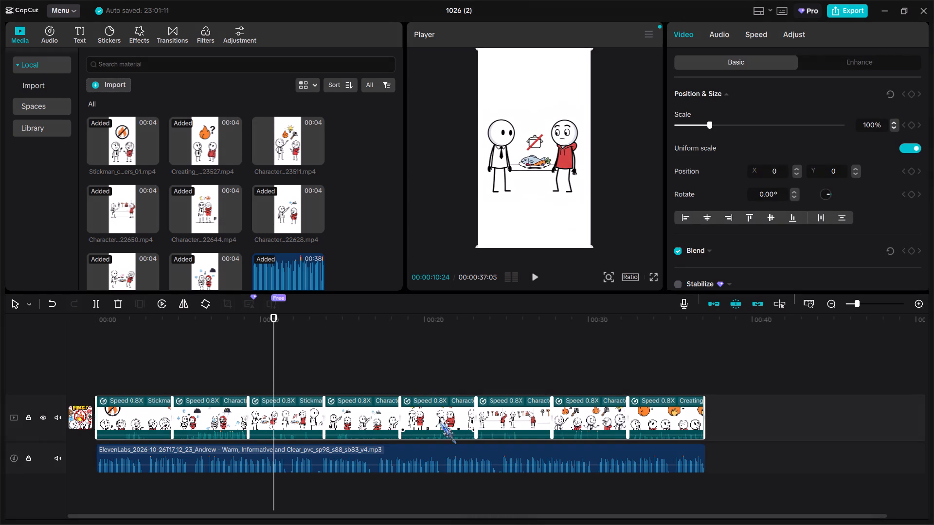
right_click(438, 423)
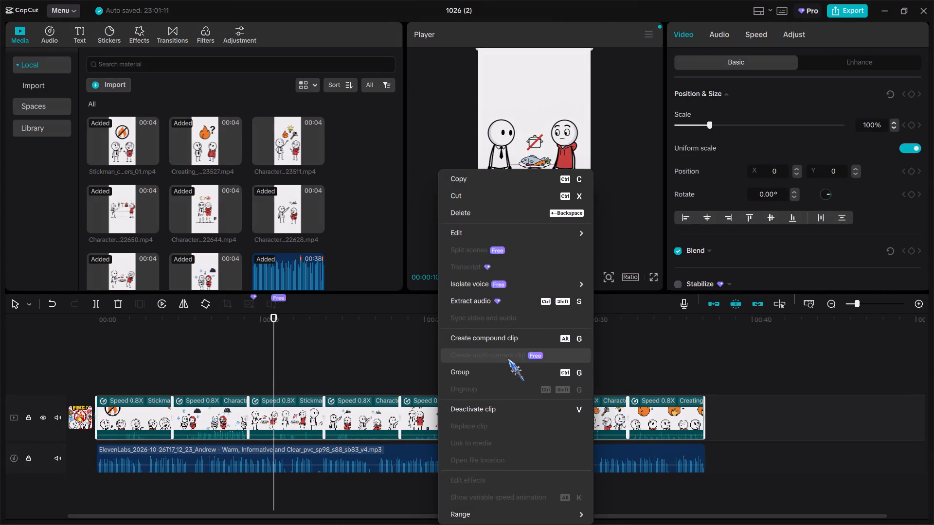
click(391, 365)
Combine all eight video clips and the ElevenLabs voice-over track on the timeline into one compound clip.
click(116, 373)
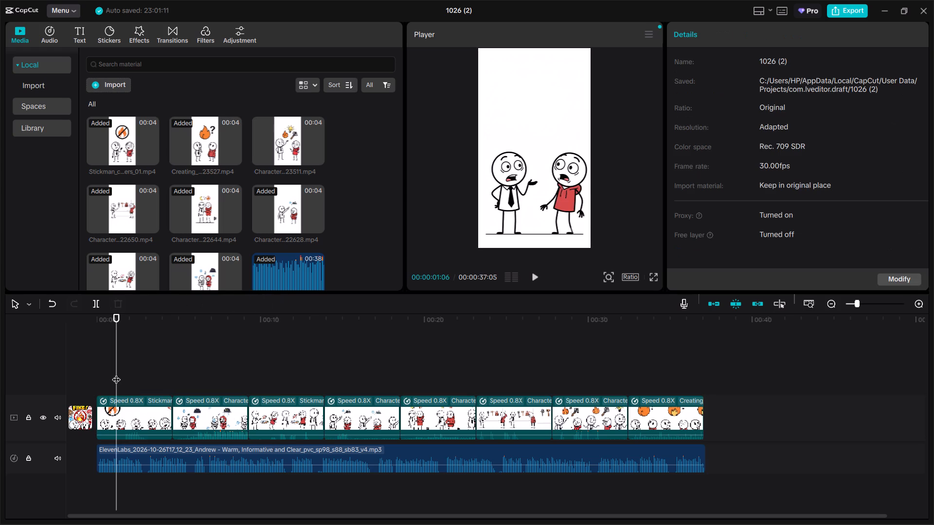
drag(116, 373, 241, 419)
drag(121, 375, 376, 453)
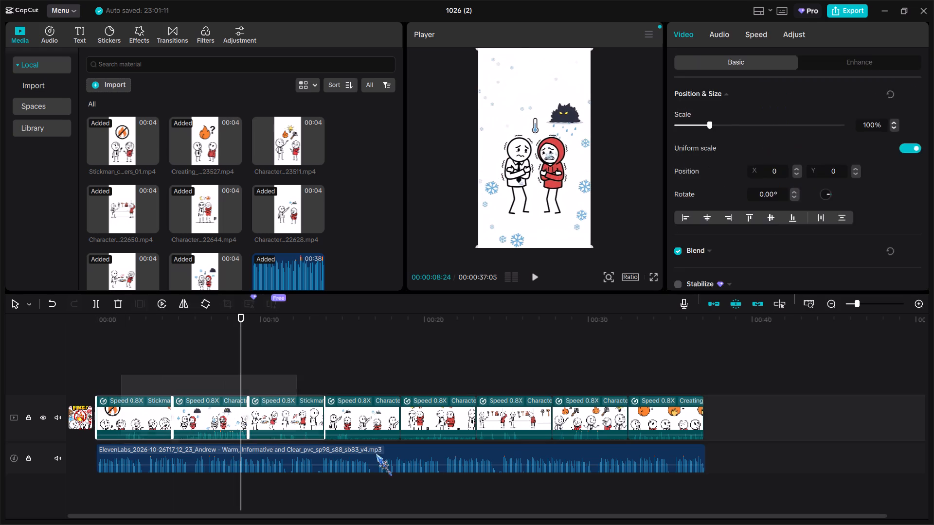
drag(376, 453, 645, 475)
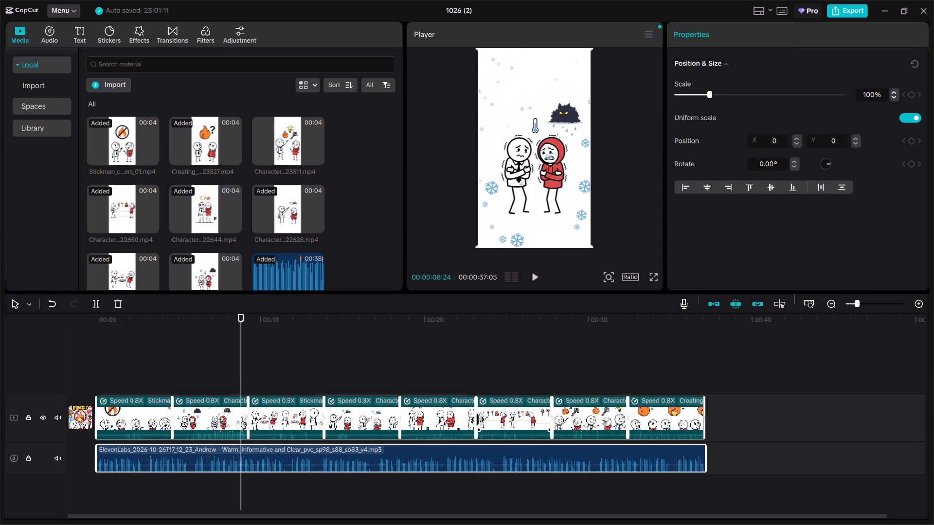
right_click(478, 428)
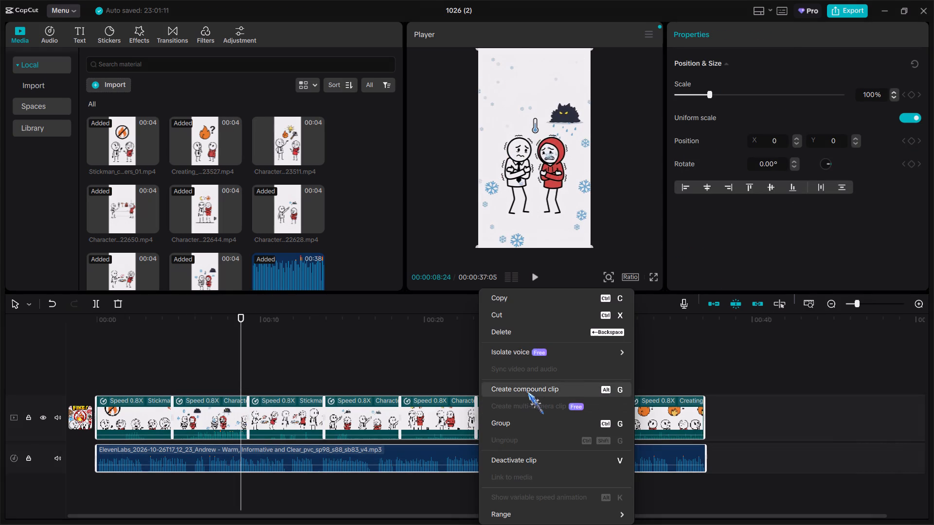
click(529, 390)
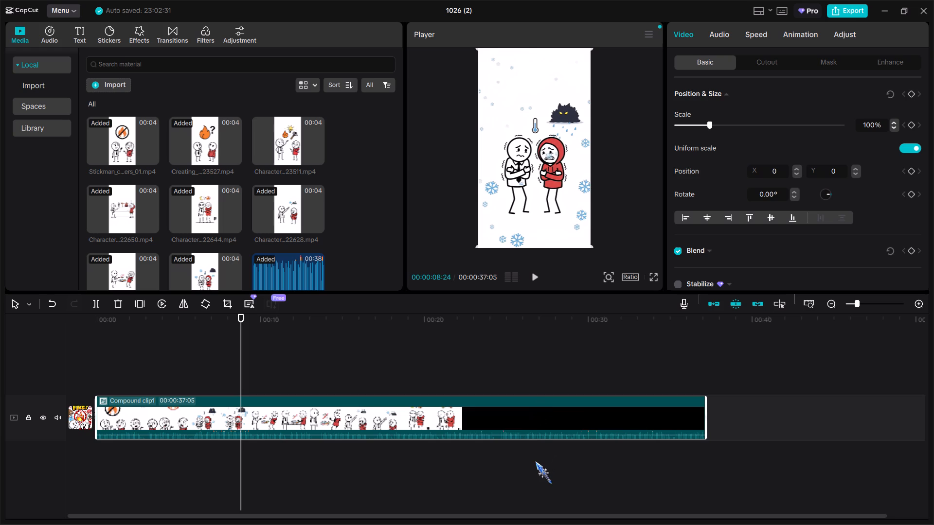
Look through the operations available for the compound clip for a way to generate captions.
right_click(547, 420)
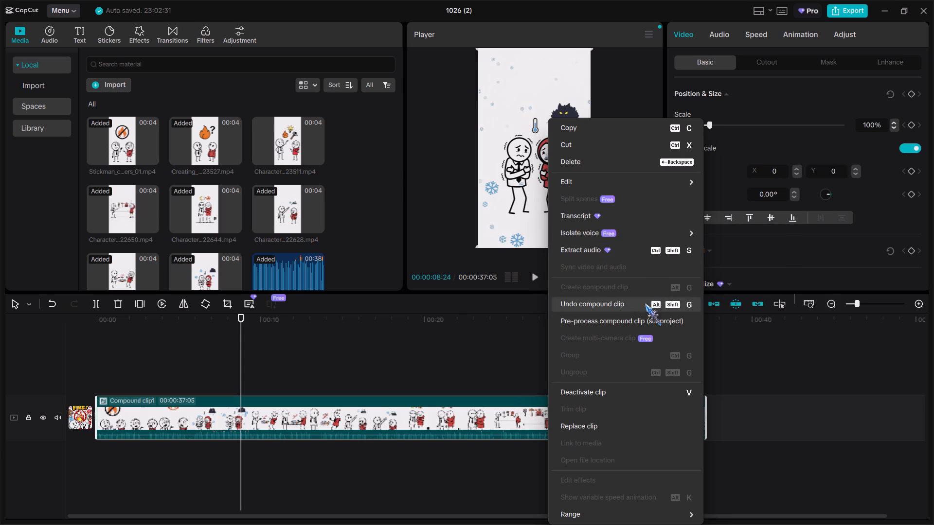
scroll(625, 383, down, 3)
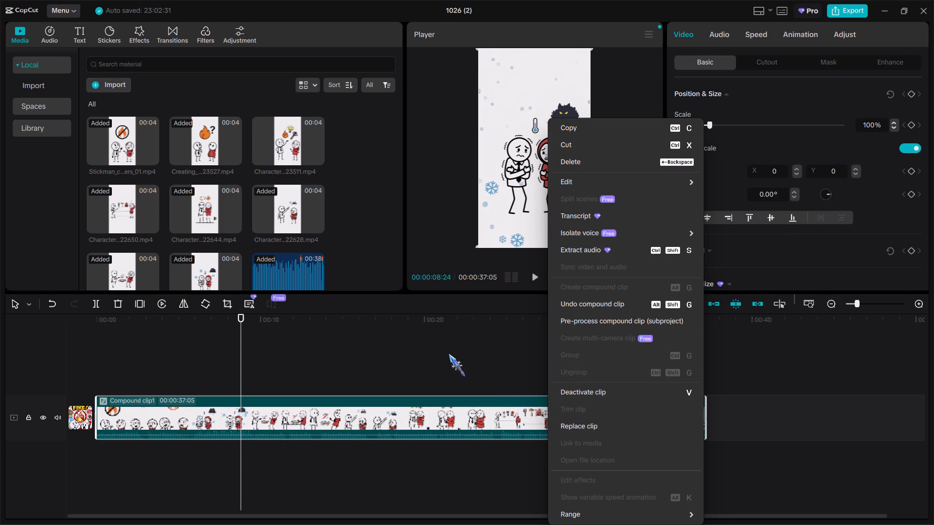
click(449, 353)
right_click(471, 415)
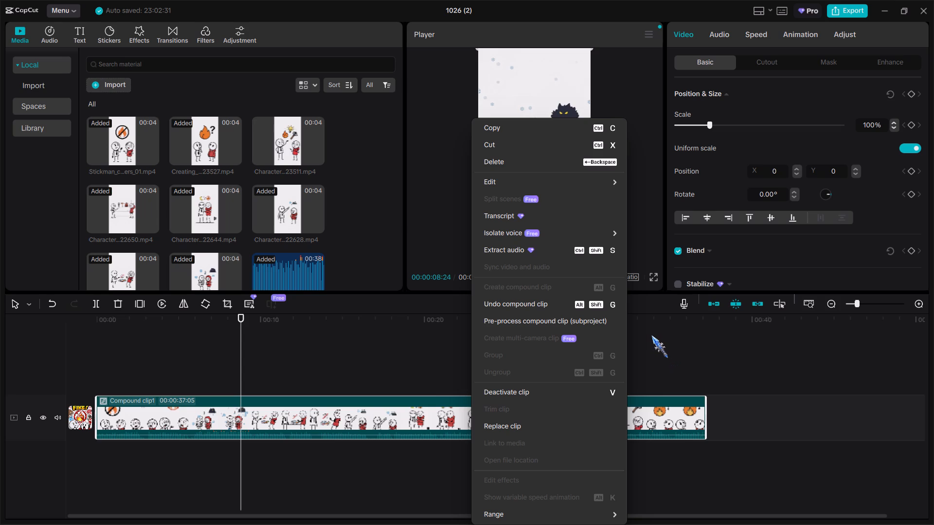
click(651, 335)
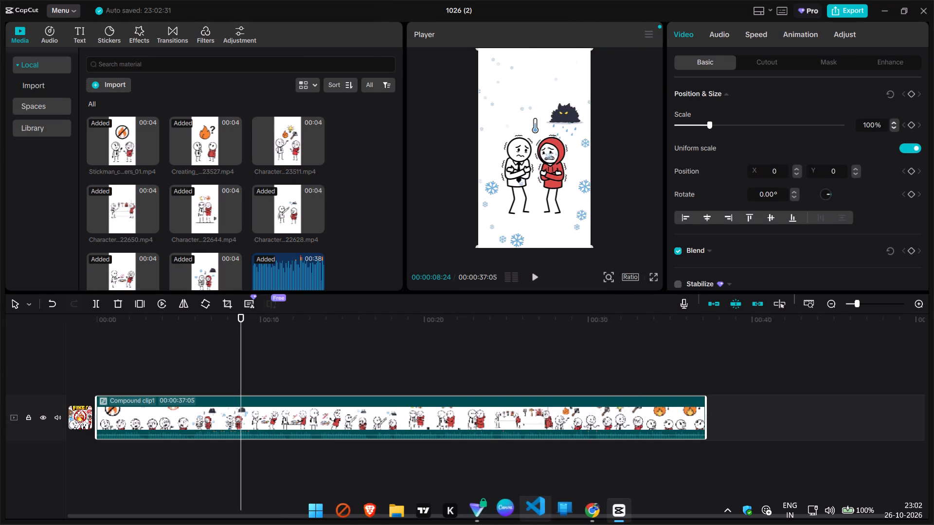
Replay the YouTube tutorial's part on creating a compound clip and generating captions in Chrome, and return to CapCut.
click(581, 508)
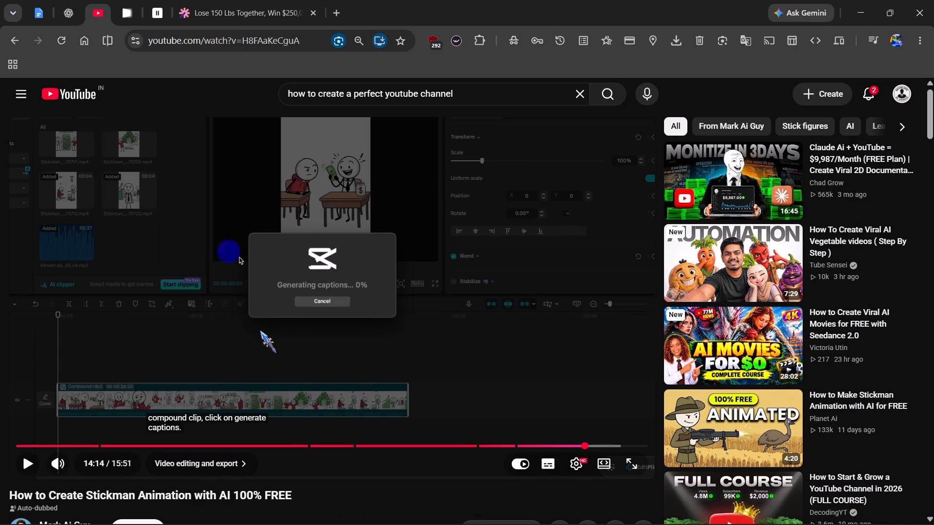
key(Left)
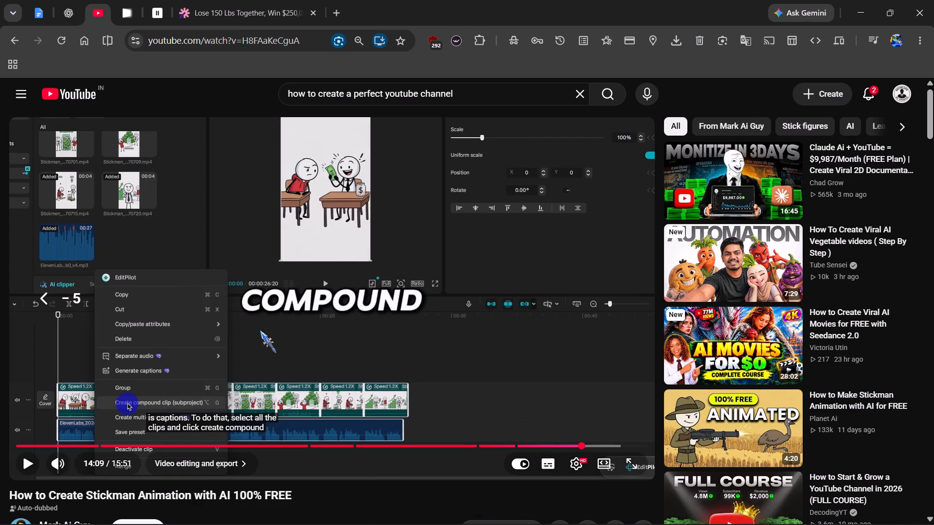
key(space)
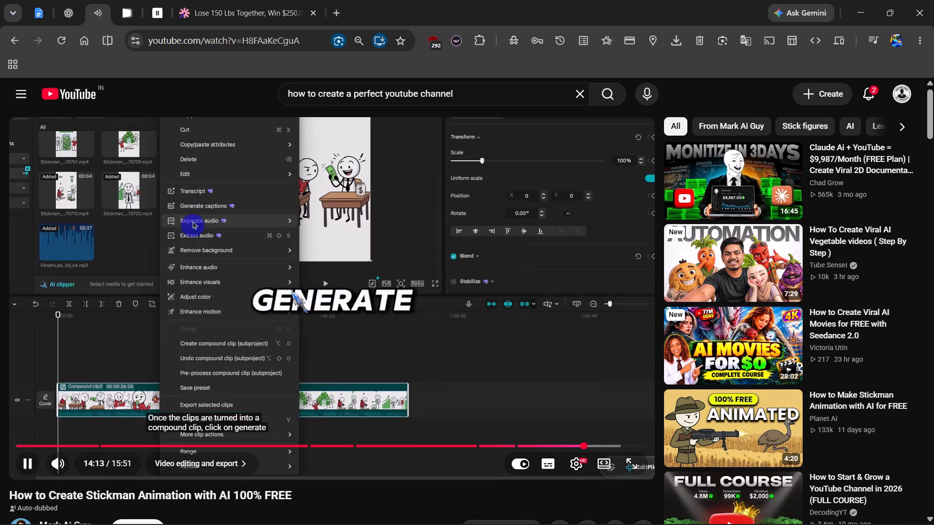
click(288, 248)
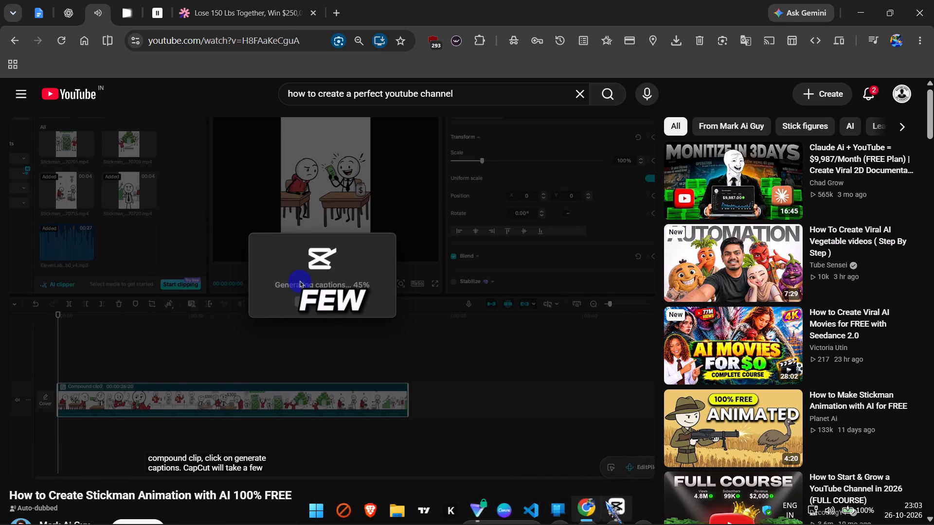
click(605, 501)
Check the compound clip's available operations again for a caption generation command.
right_click(396, 406)
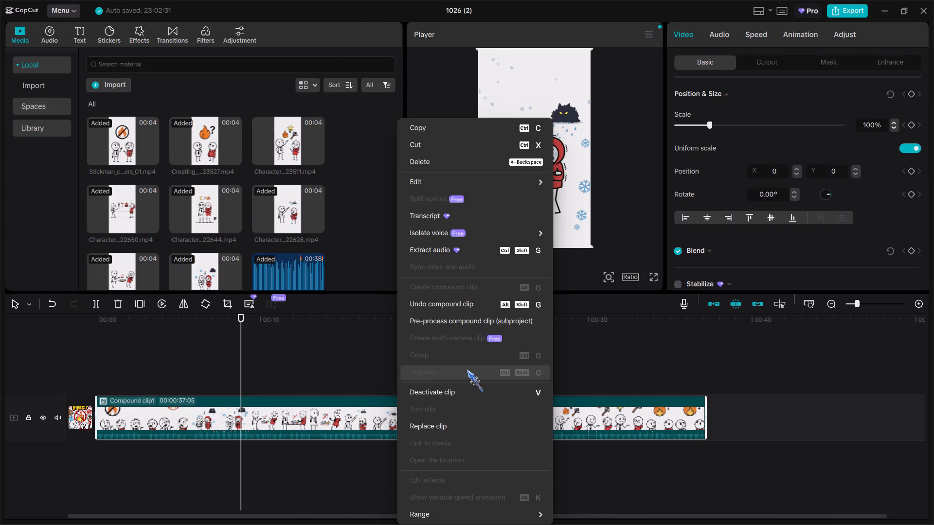
scroll(483, 438, down, 4)
click(359, 350)
right_click(397, 422)
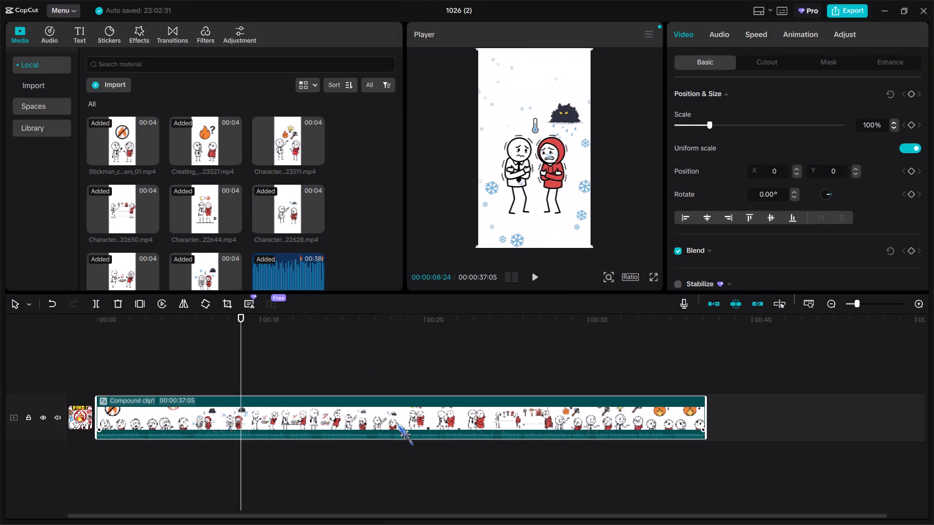
click(369, 429)
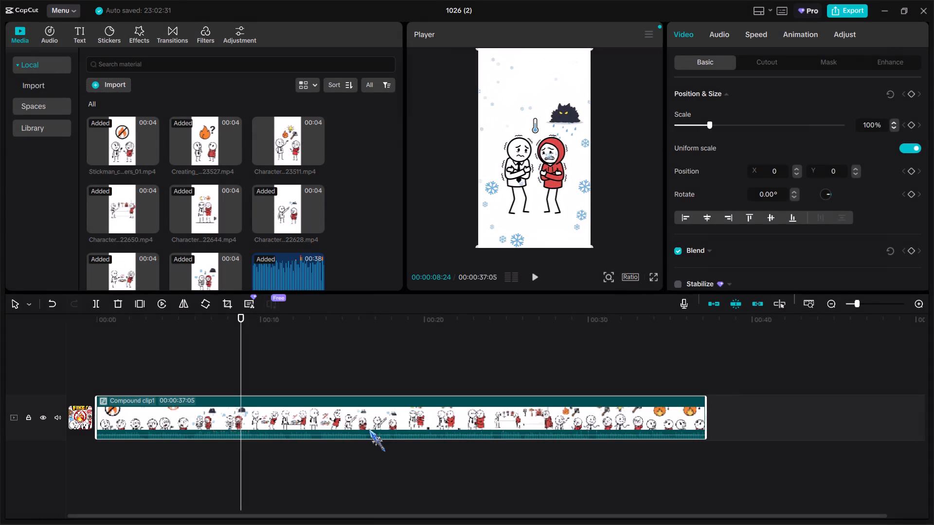
right_click(365, 436)
click(292, 367)
click(290, 420)
Play the compound clip from the beginning of the timeline in a full-screen preview.
drag(243, 316, 107, 335)
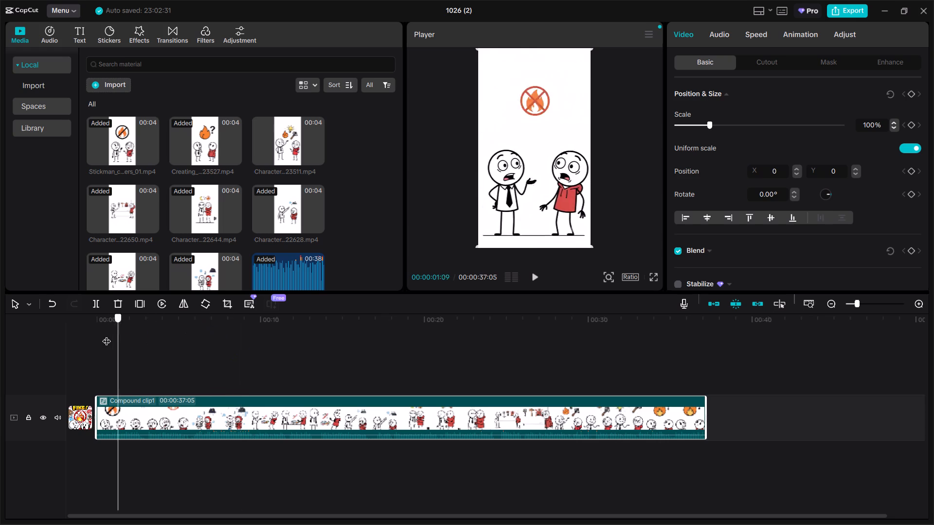
drag(107, 335, 104, 335)
click(535, 272)
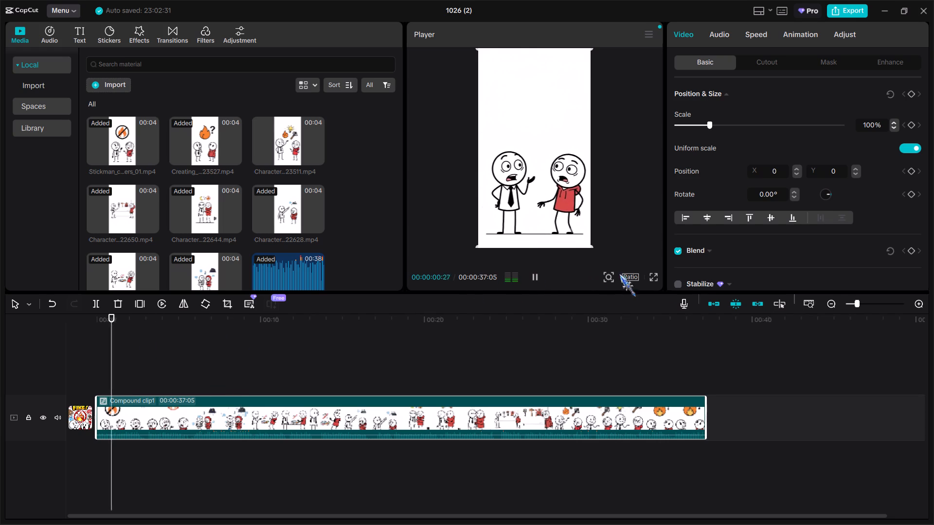
click(652, 276)
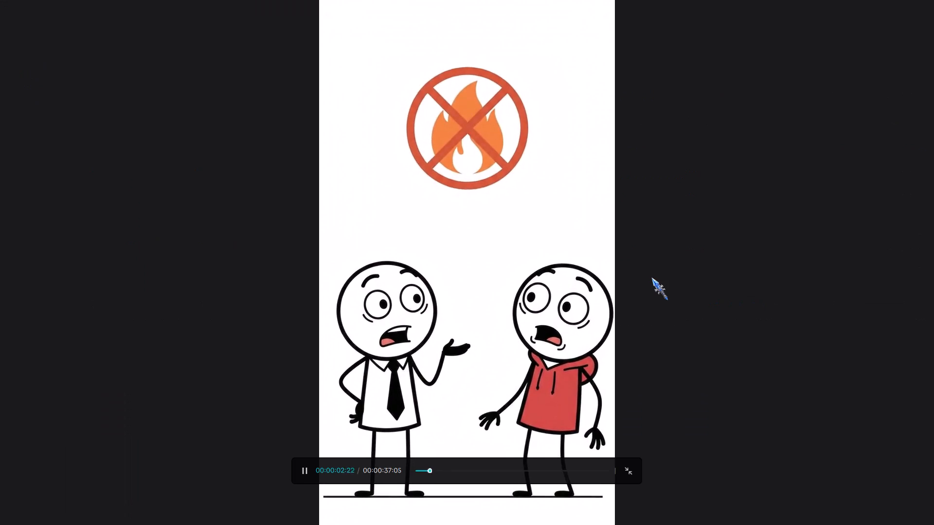
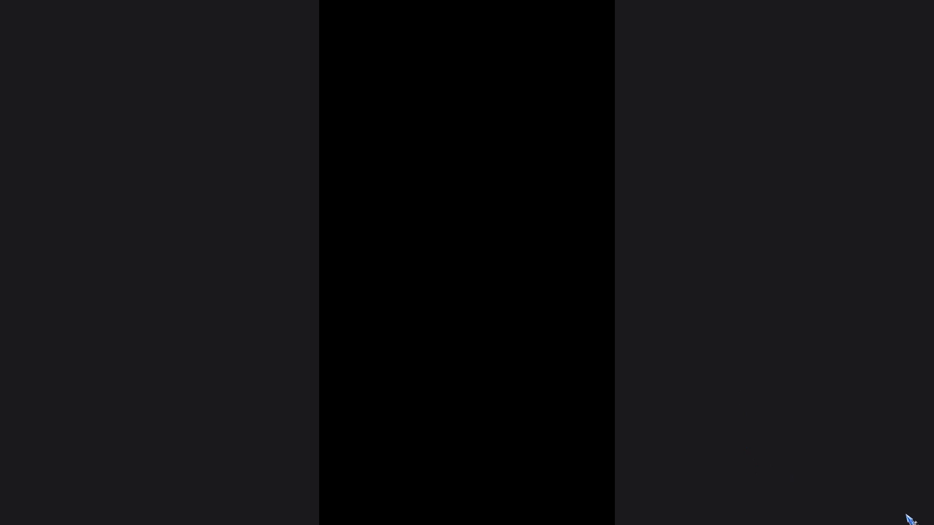
Exit the full-screen preview and return the playhead to the start of the timeline.
click(694, 228)
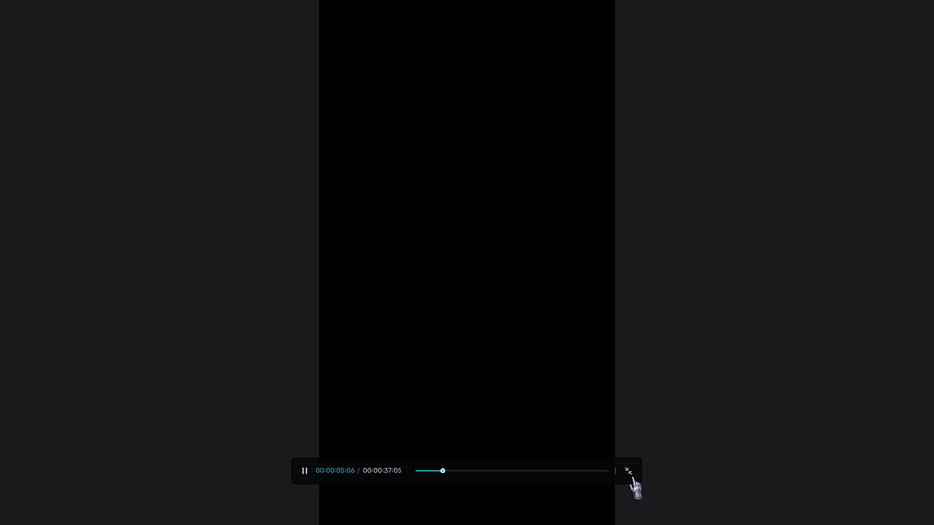
click(628, 467)
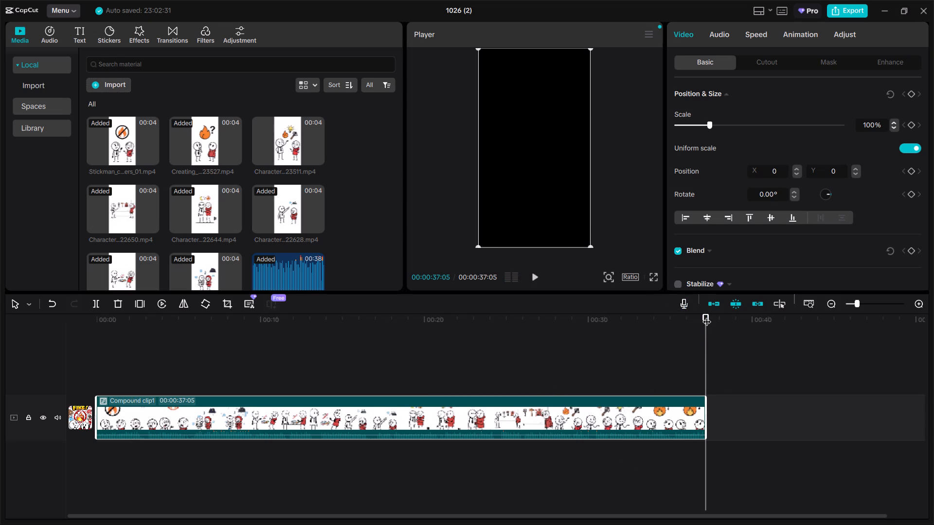
drag(707, 315, 123, 334)
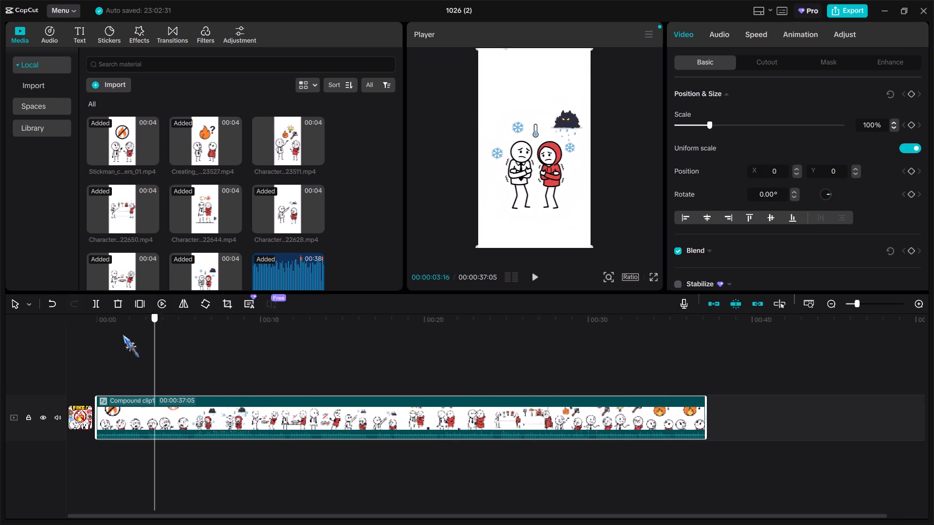
drag(123, 334, 64, 332)
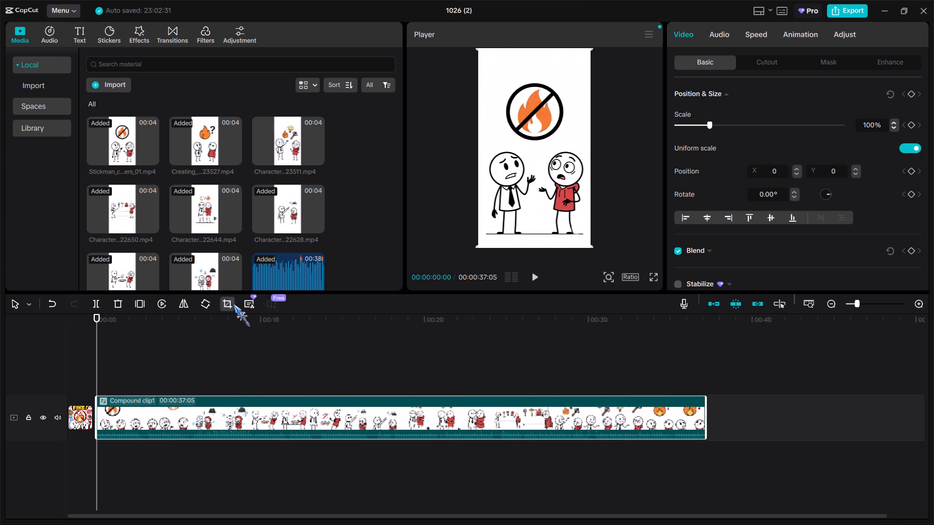
Check the operations available for the compound clip for a caption generation command.
right_click(184, 417)
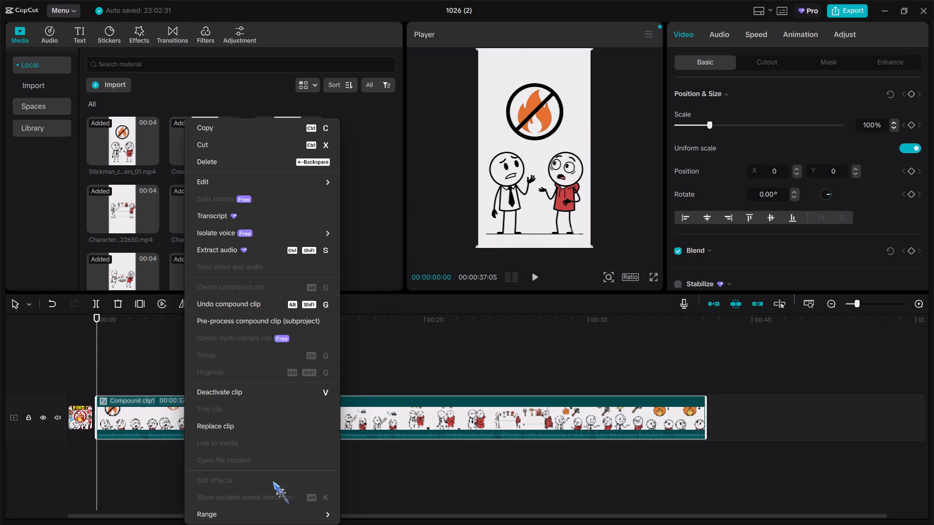
scroll(274, 473, down, 3)
click(483, 351)
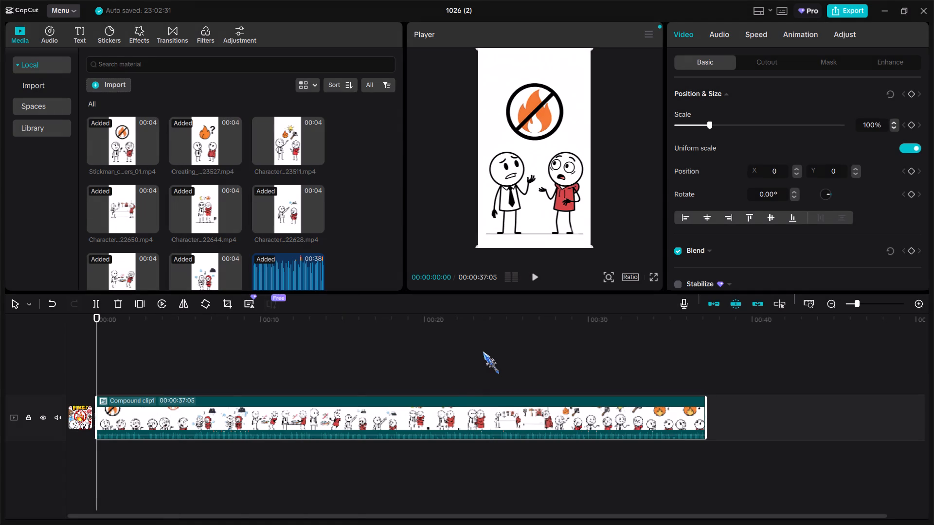
right_click(440, 408)
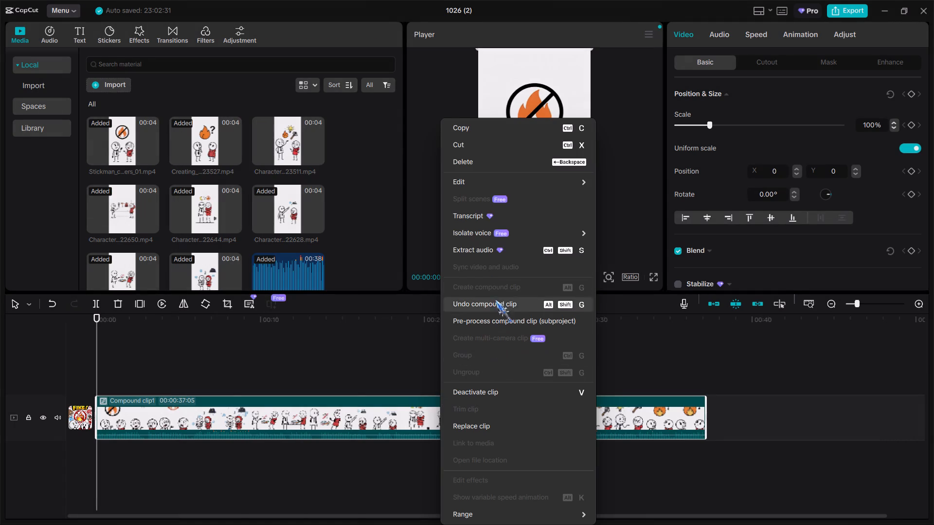
click(357, 361)
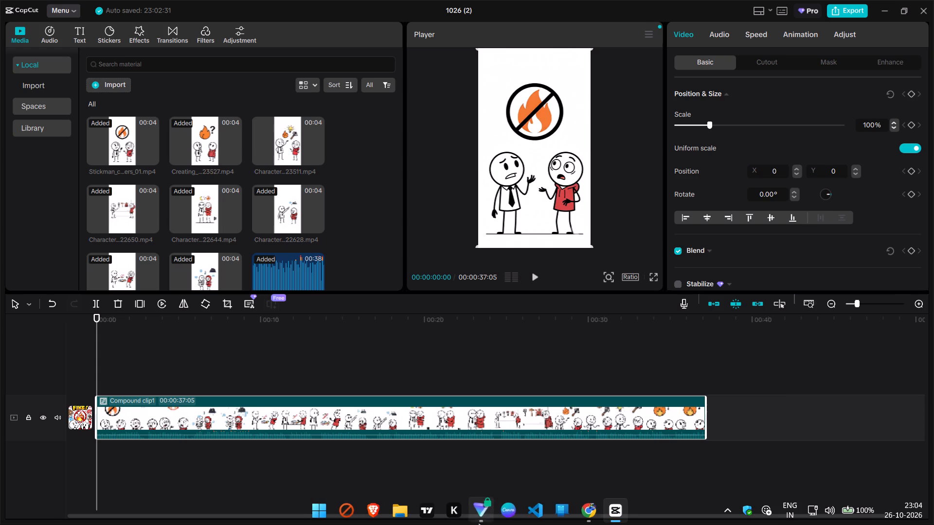
Switch to Chrome, replay the YouTube tutorial's moment on generating captions for the compound clip, and return to CapCut.
click(586, 504)
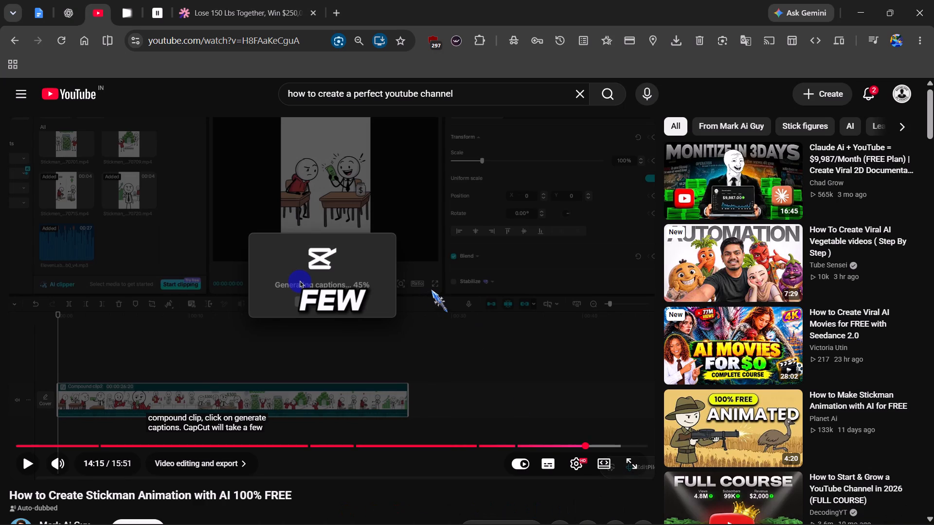
key(Left)
click(369, 278)
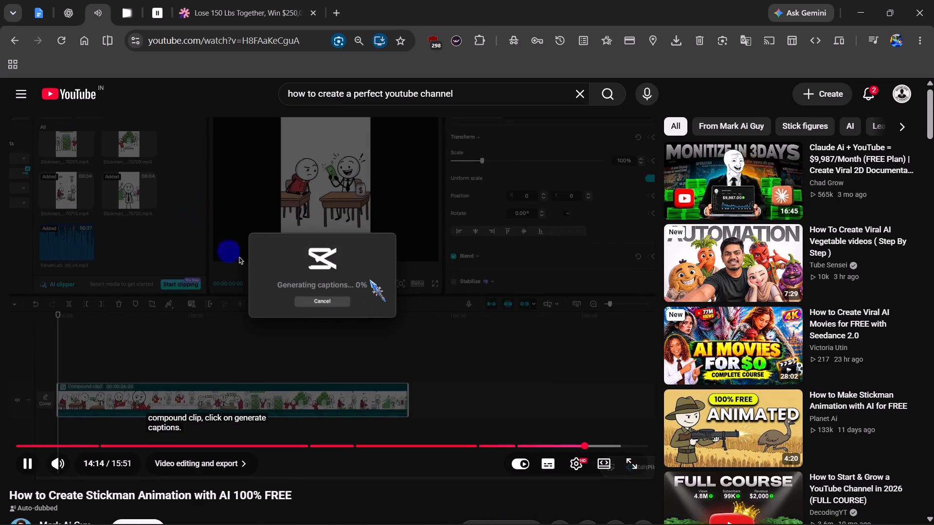
click(365, 280)
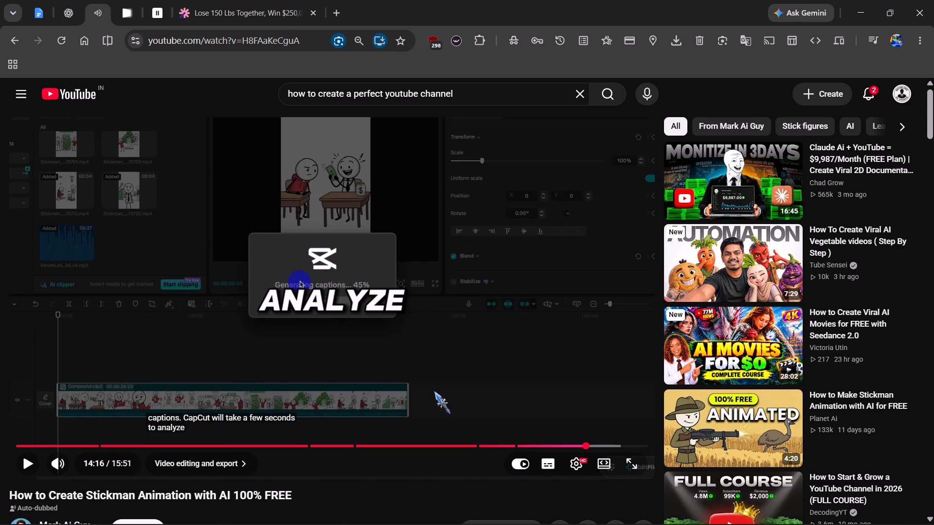
scroll(359, 330, down, 2)
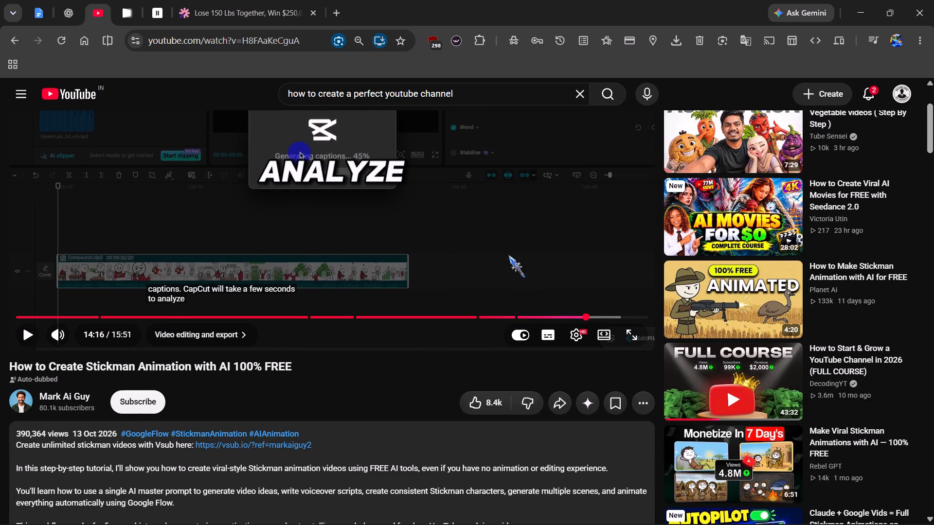
scroll(505, 252, up, 2)
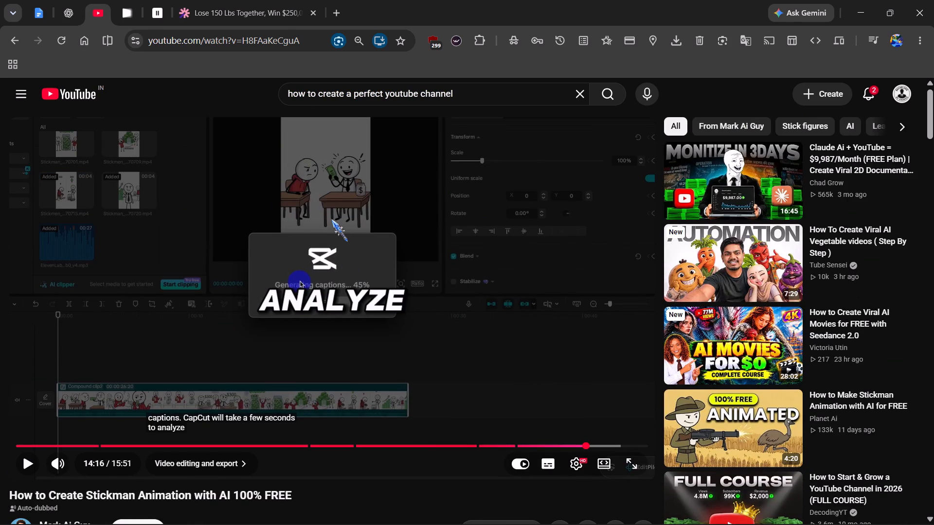
scroll(448, 245, up, 4)
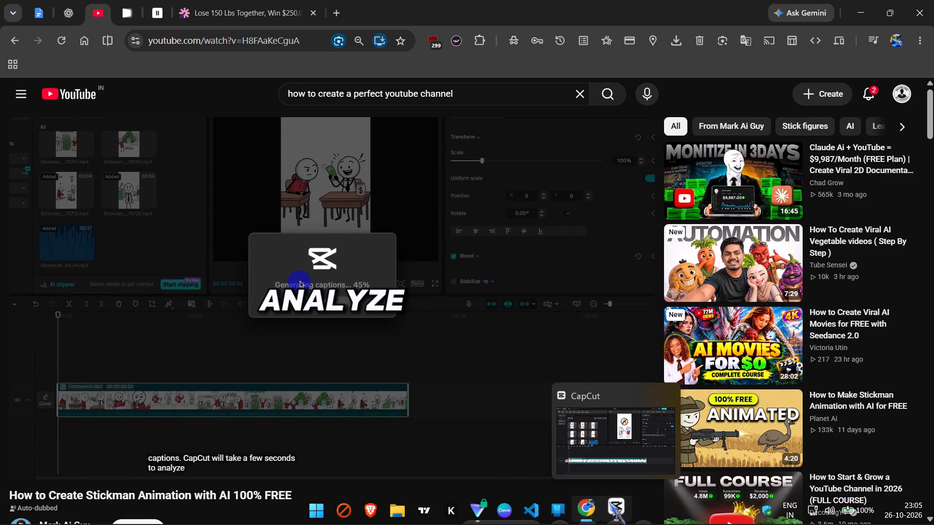
click(609, 502)
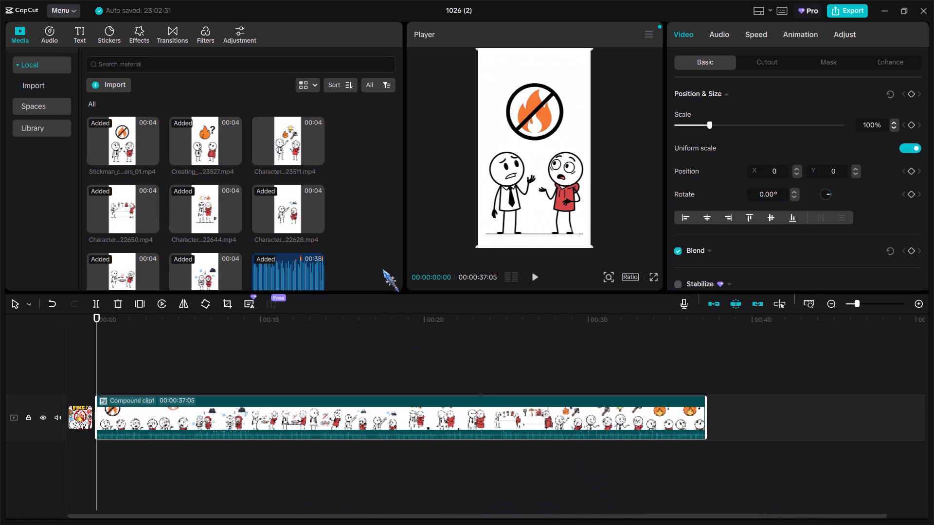
Look through the compound clip's operations, the effects, filters, transitions and text libraries, and the Enhance settings for a way to generate captions.
right_click(123, 409)
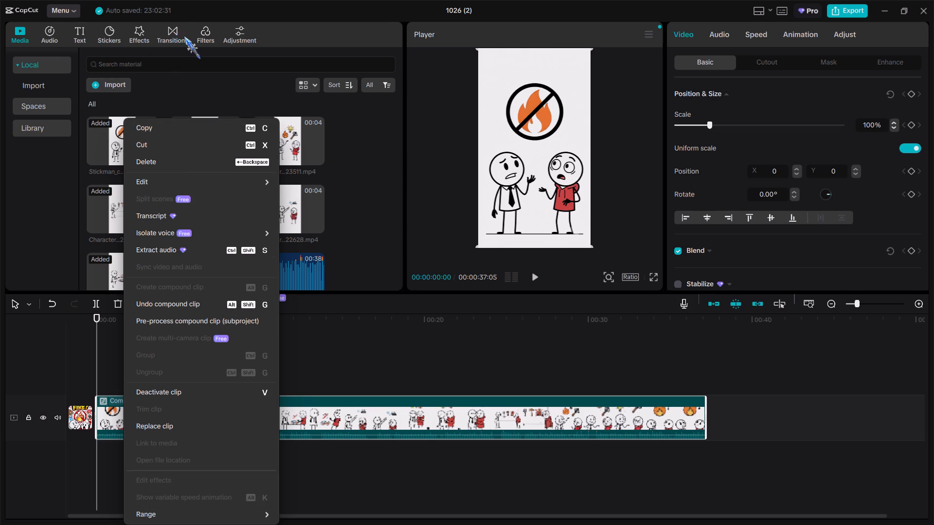
click(138, 29)
click(138, 29)
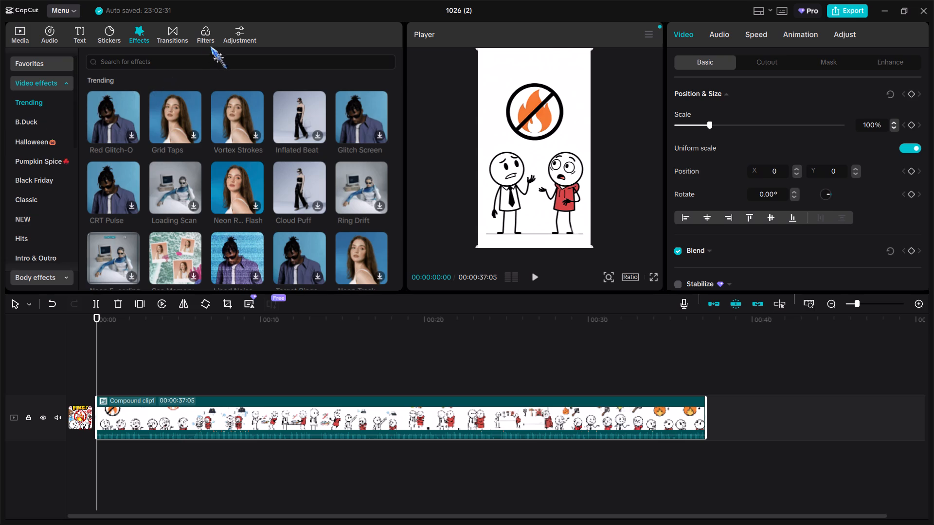
click(233, 36)
click(195, 28)
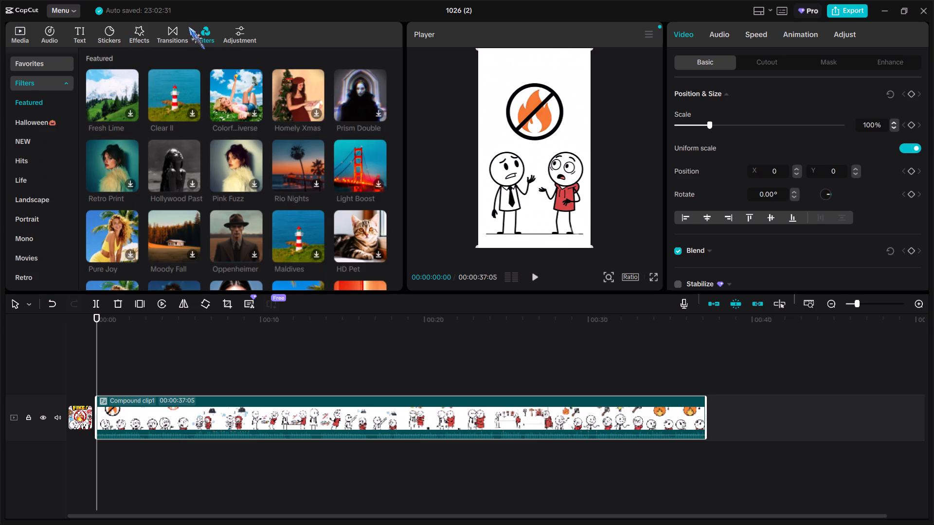
click(166, 22)
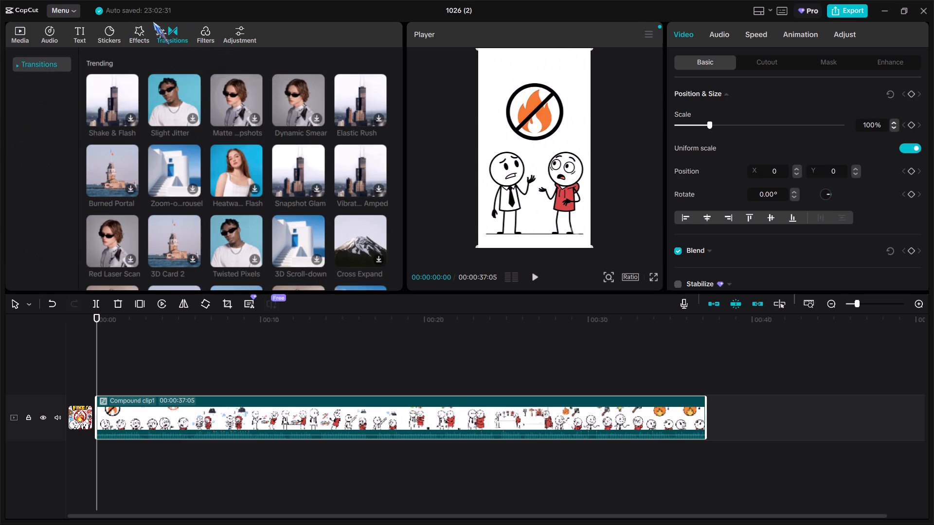
click(108, 34)
click(73, 33)
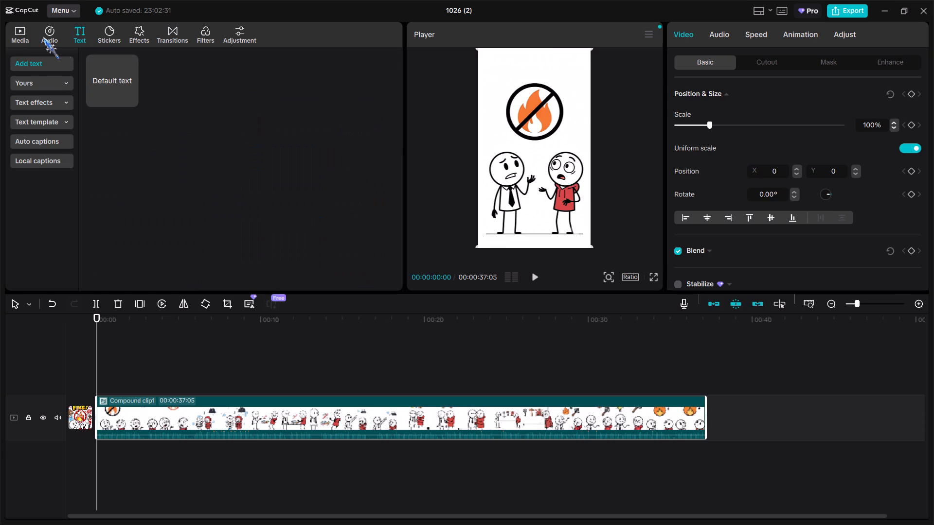
click(51, 35)
click(28, 35)
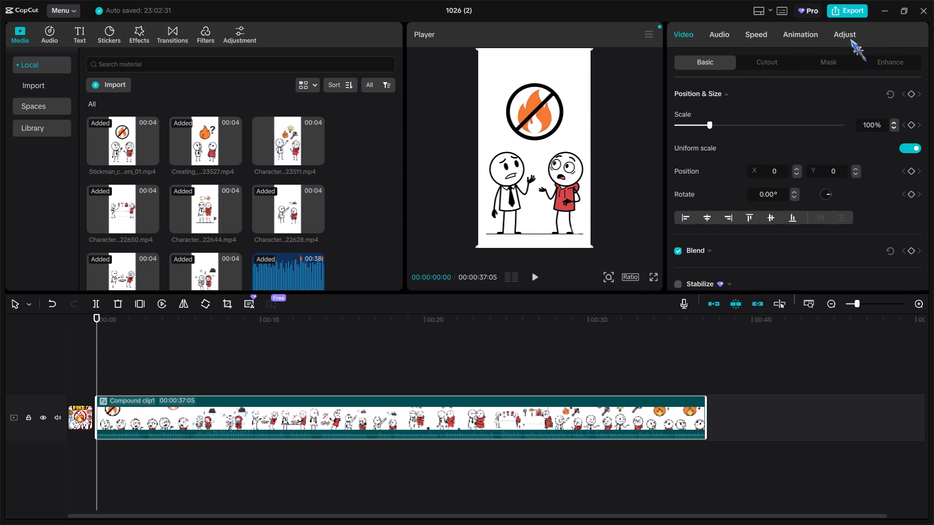
click(872, 60)
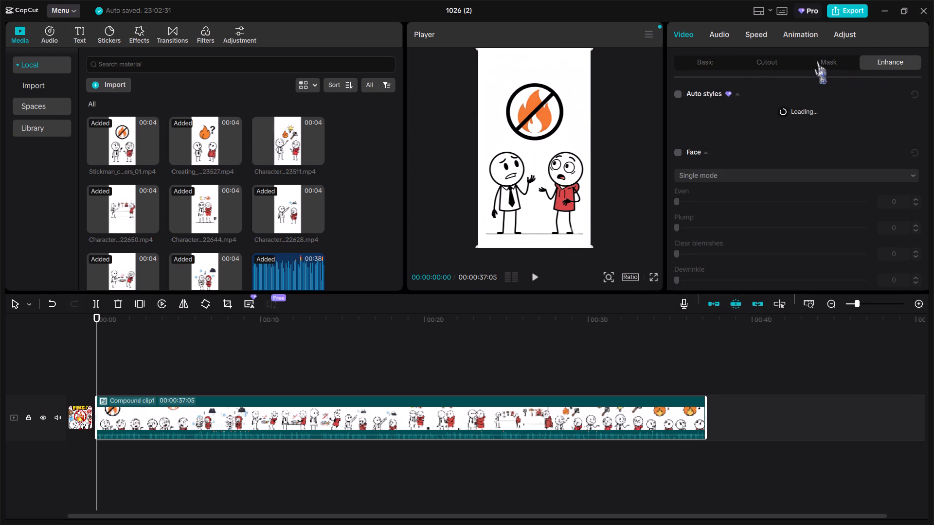
click(697, 60)
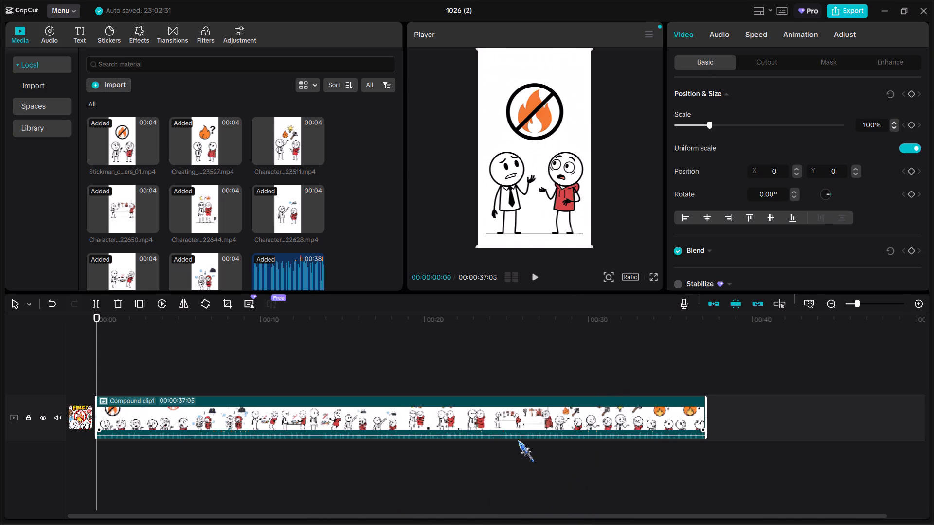
Recheck the compound clip's available operations and its animation options for a caption generation command.
click(542, 362)
right_click(421, 421)
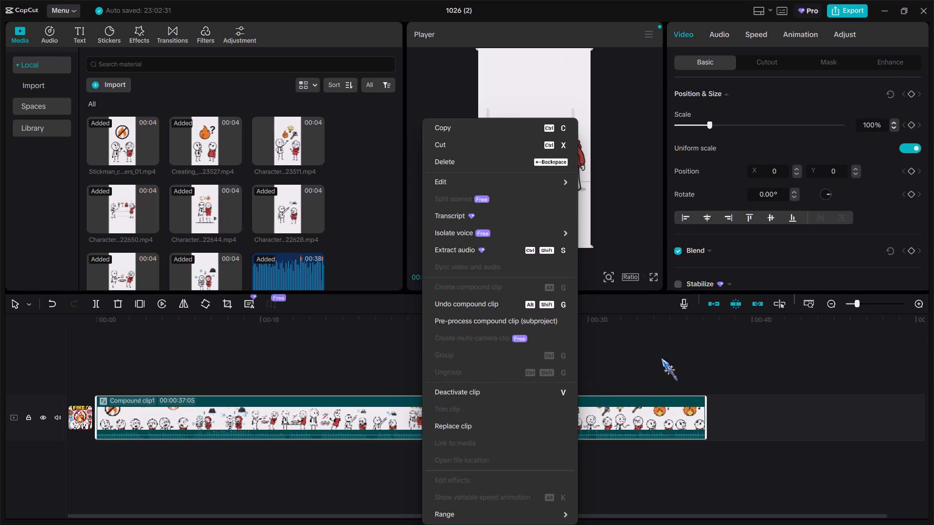
drag(738, 356, 732, 356)
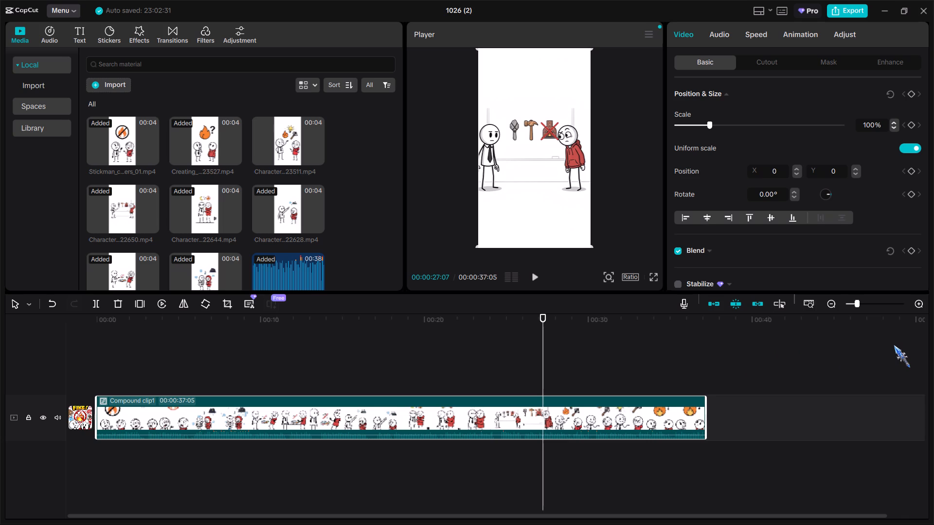
click(809, 32)
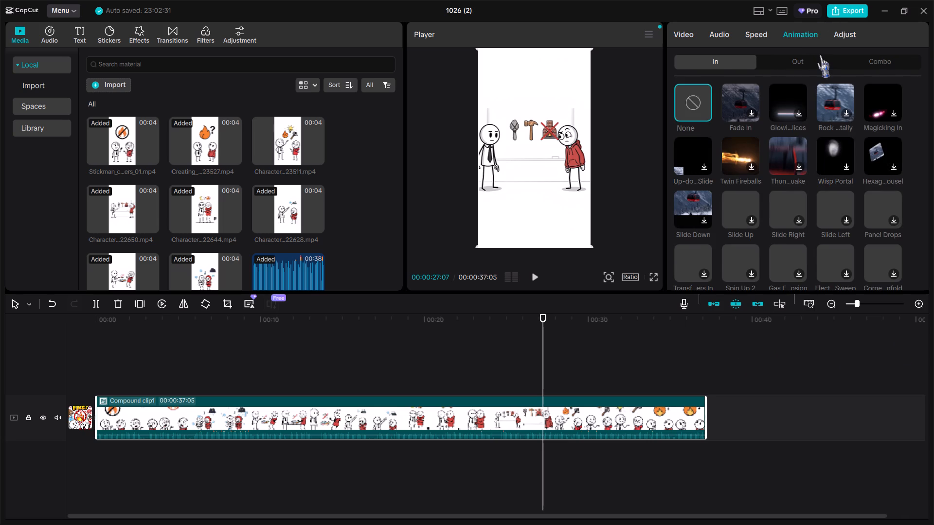
click(732, 376)
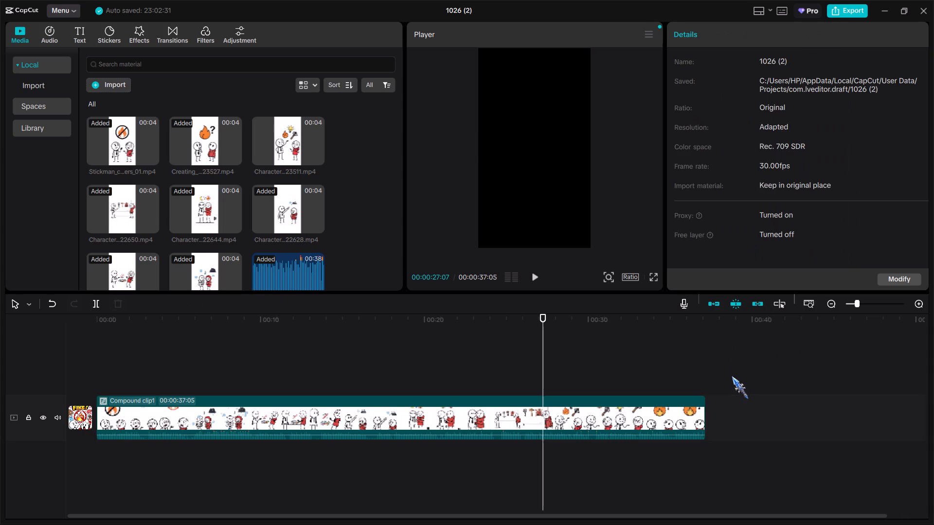
click(156, 409)
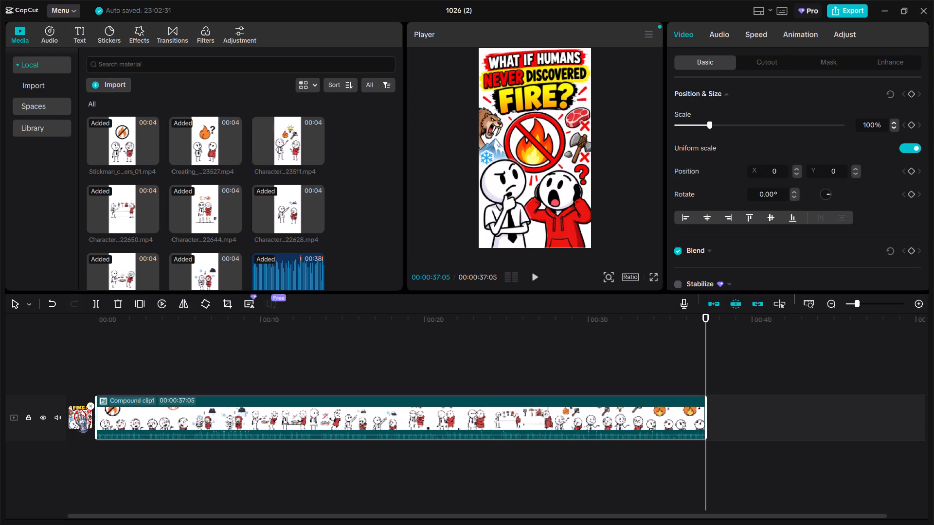
click(117, 413)
click(117, 413)
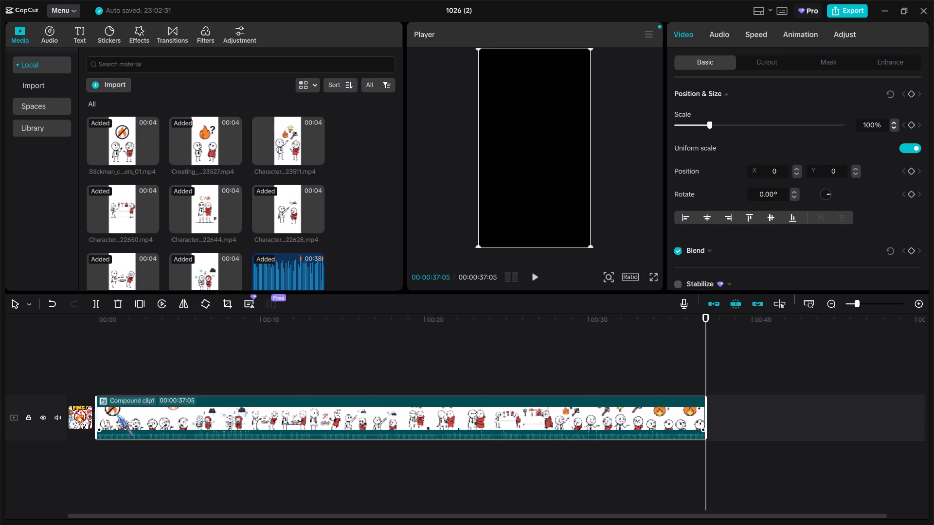
right_click(117, 413)
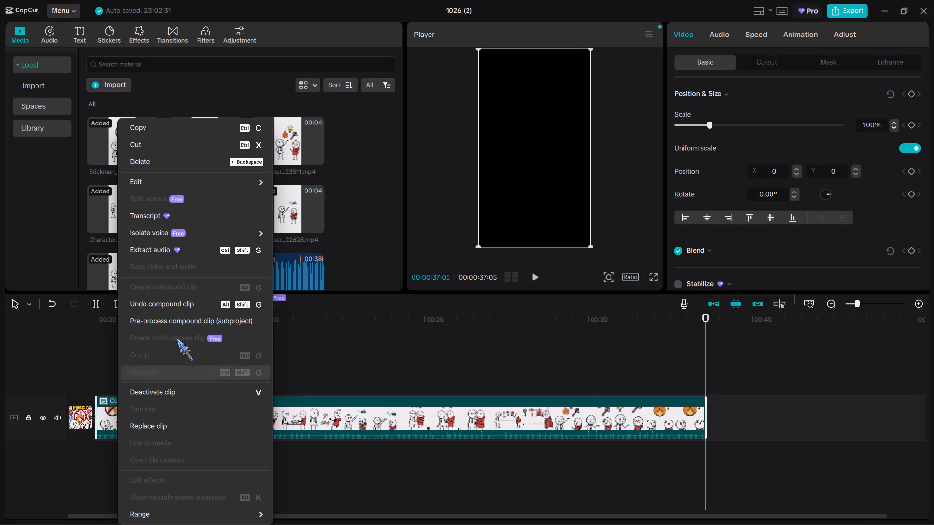
click(322, 361)
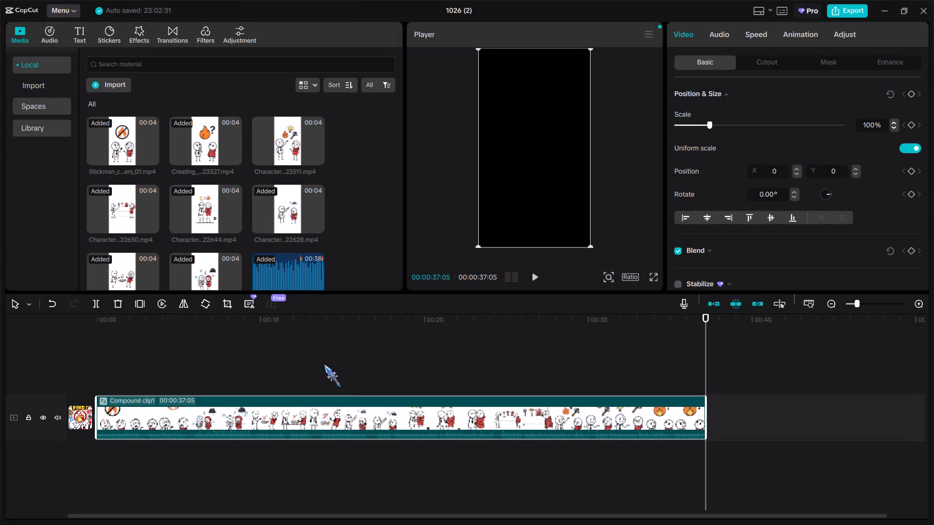
Switch to Chrome and replay the YouTube tutorial's section on generating captions for the compound clip.
click(583, 500)
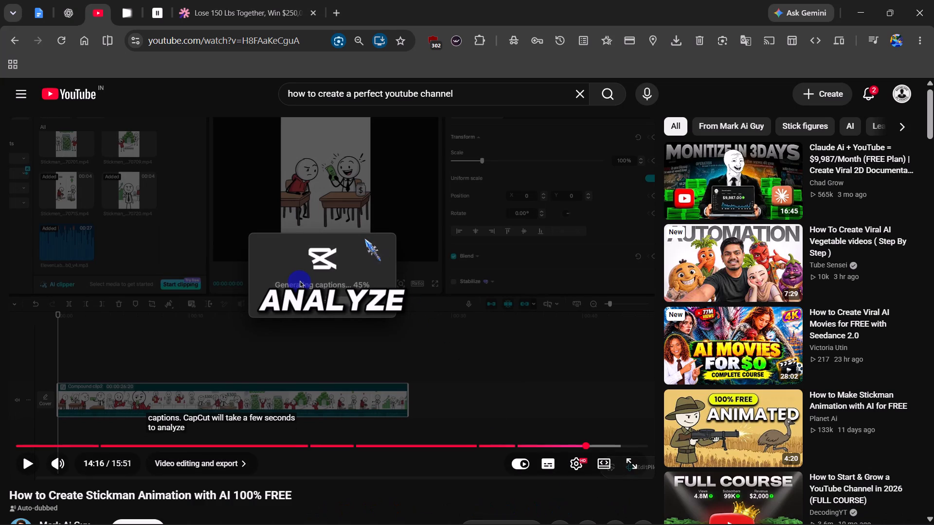
click(367, 236)
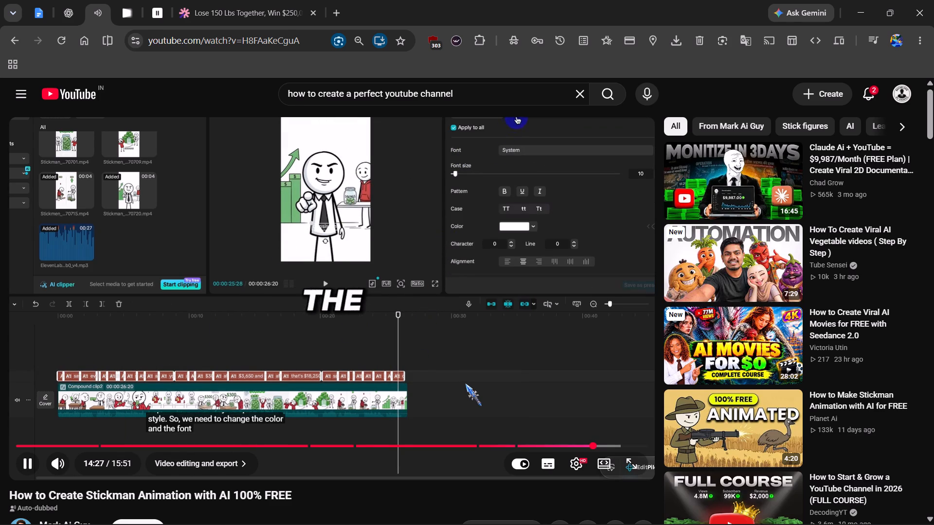
key(Left)
key(Left)
key(Left)
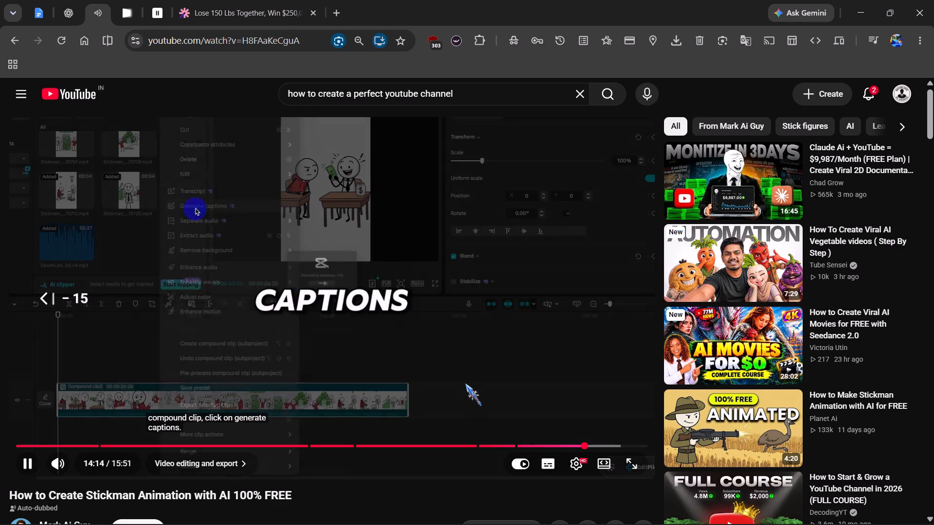
key(Left)
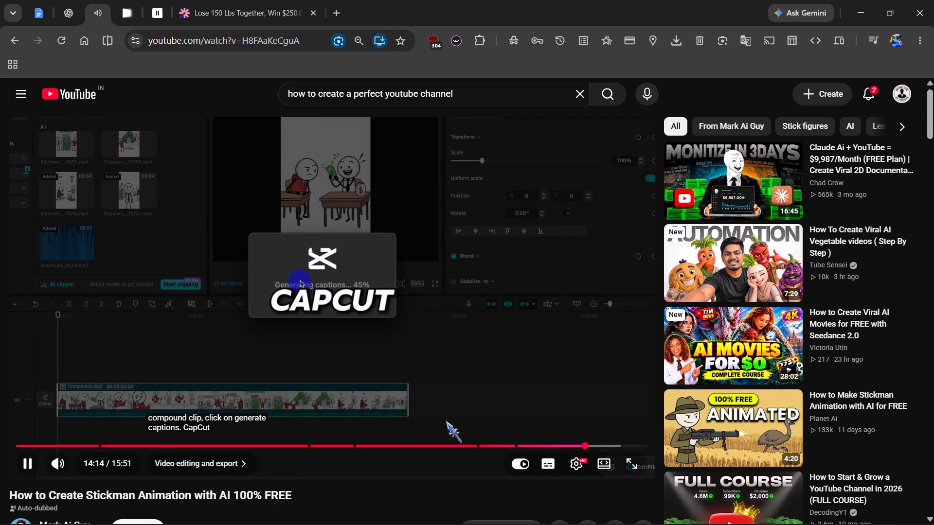
click(338, 304)
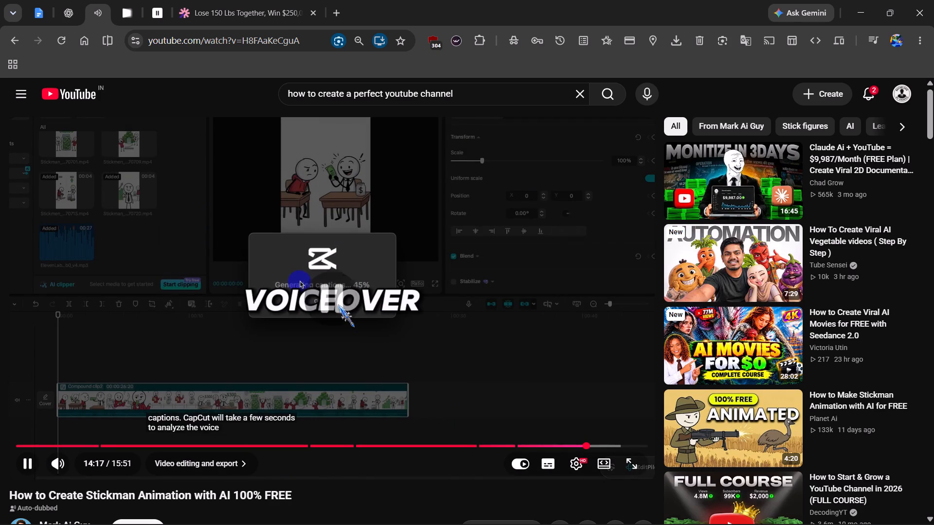
click(338, 304)
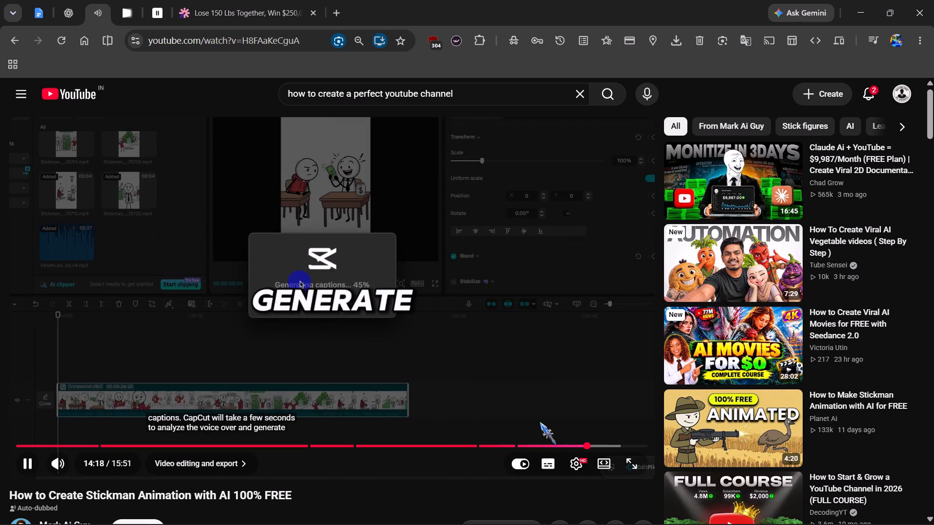
Skip ahead through the tutorial's caption styling and export sections, pause it, and return to CapCut.
key(Right)
key(Right)
key(Right)
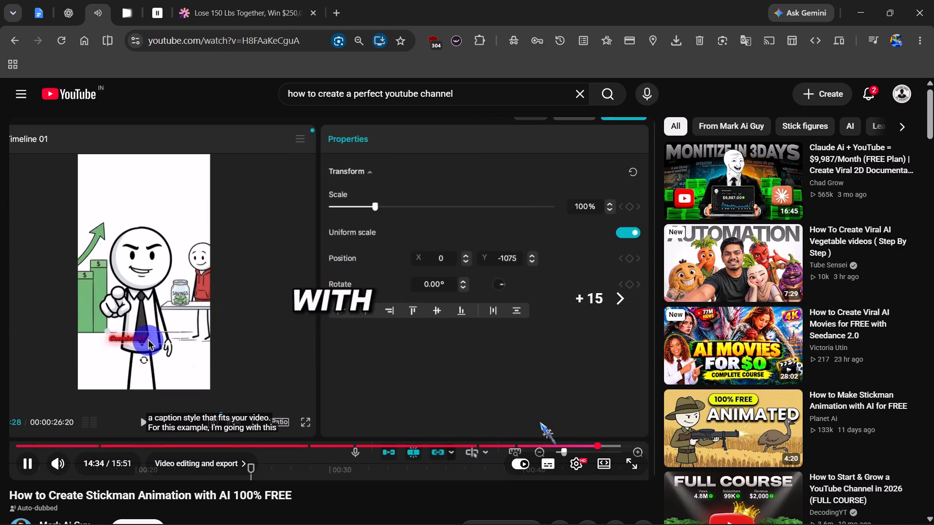
key(Right)
key(Right)
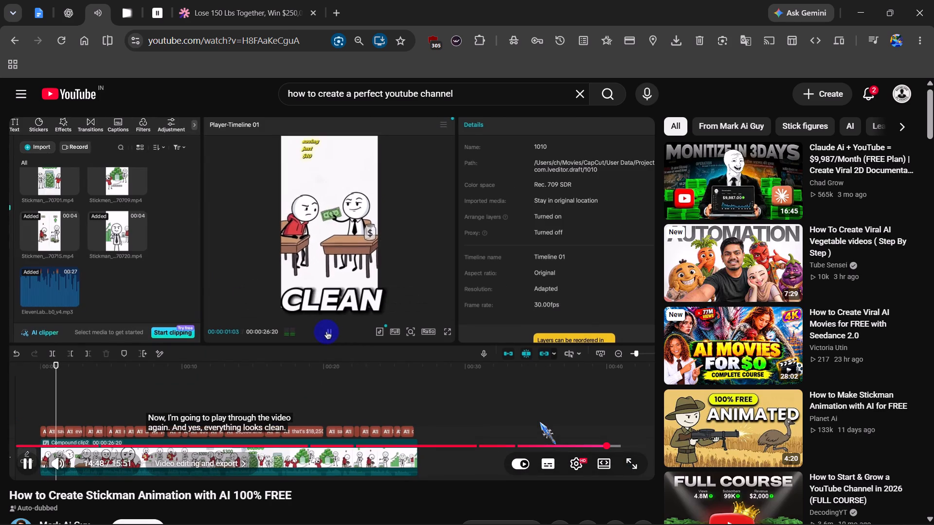
key(Right)
key(Right)
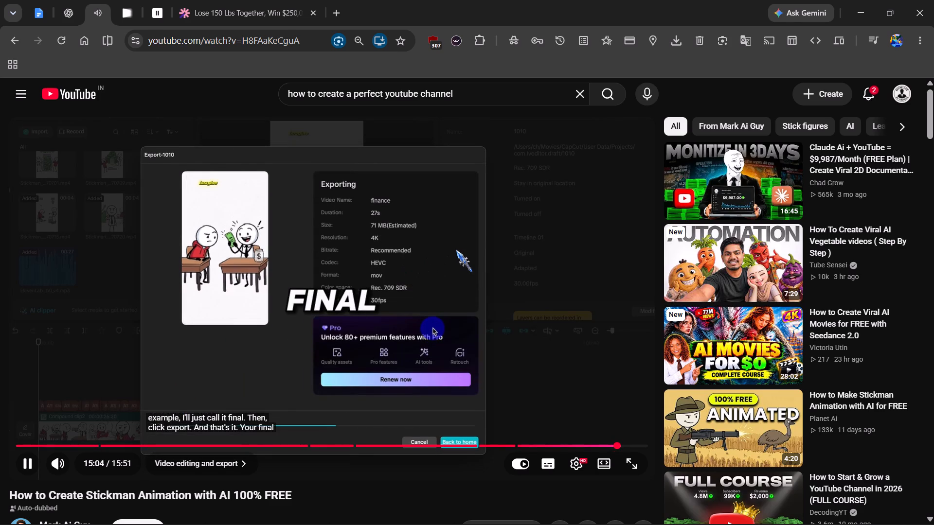
click(456, 249)
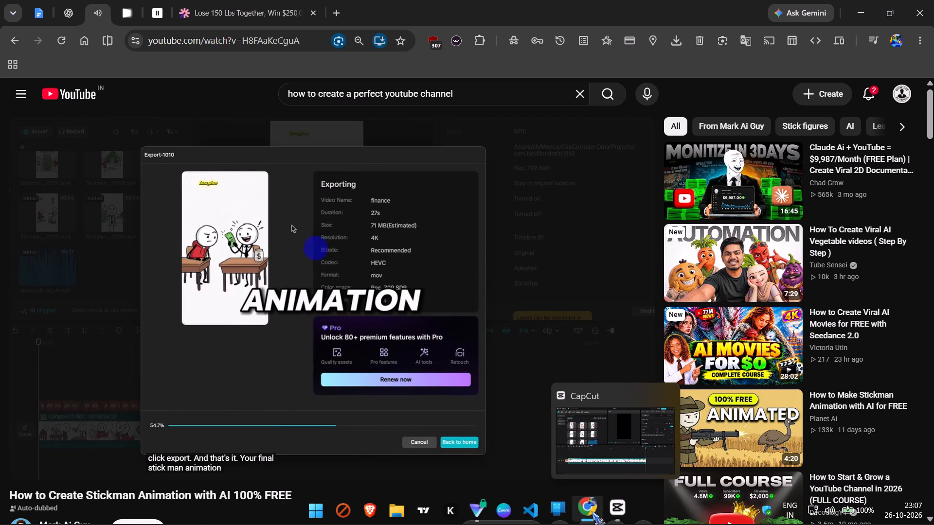
click(610, 501)
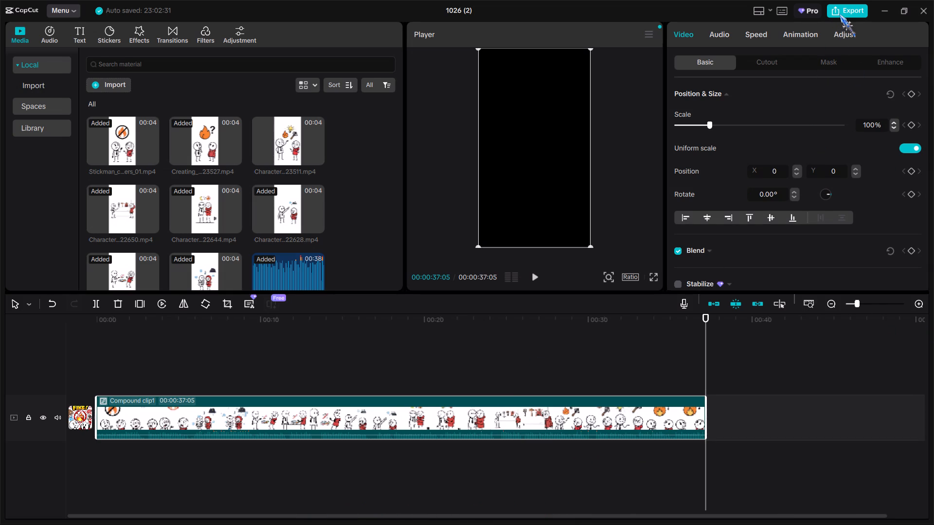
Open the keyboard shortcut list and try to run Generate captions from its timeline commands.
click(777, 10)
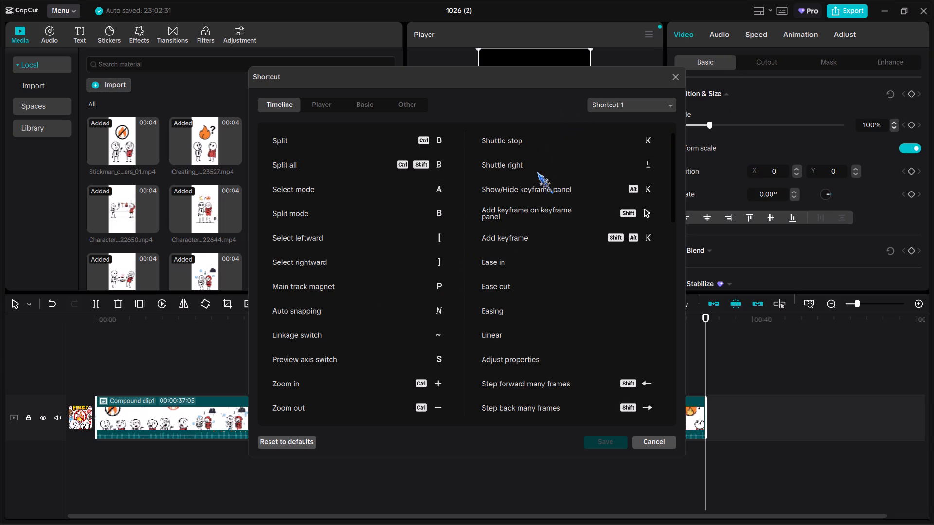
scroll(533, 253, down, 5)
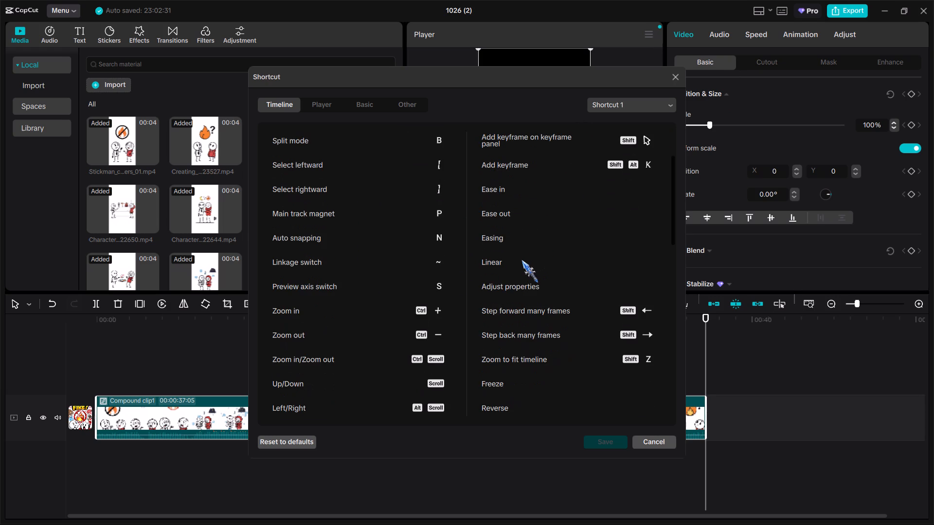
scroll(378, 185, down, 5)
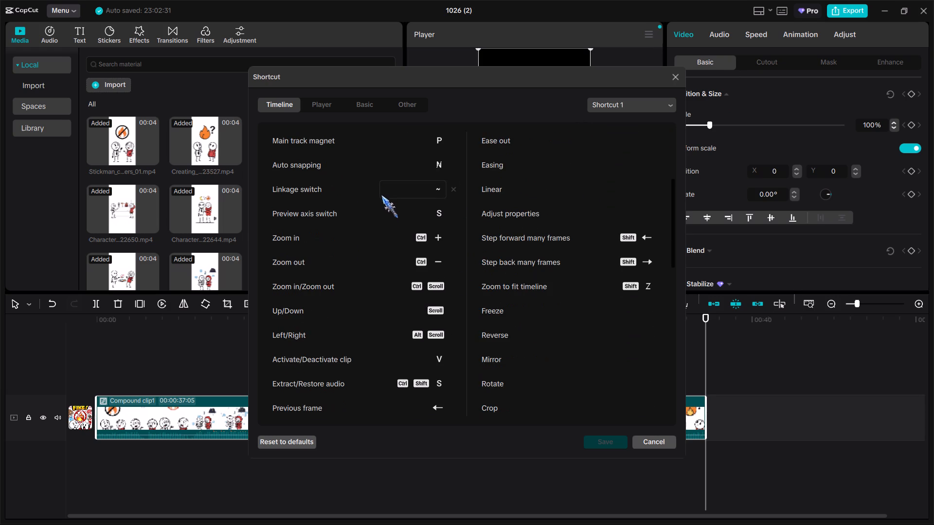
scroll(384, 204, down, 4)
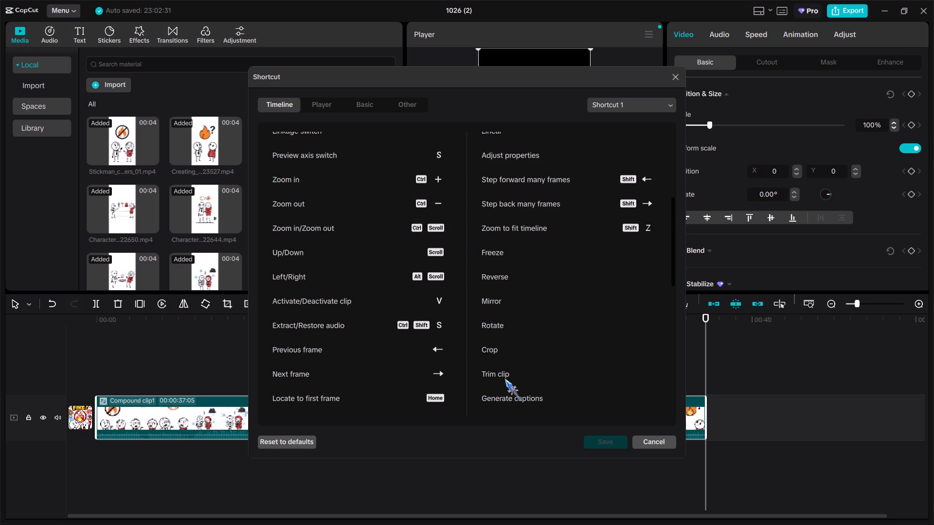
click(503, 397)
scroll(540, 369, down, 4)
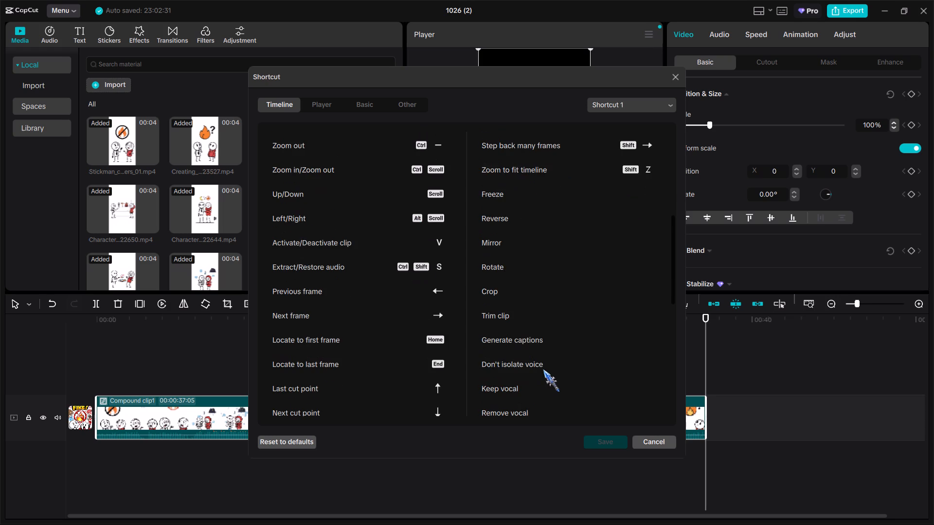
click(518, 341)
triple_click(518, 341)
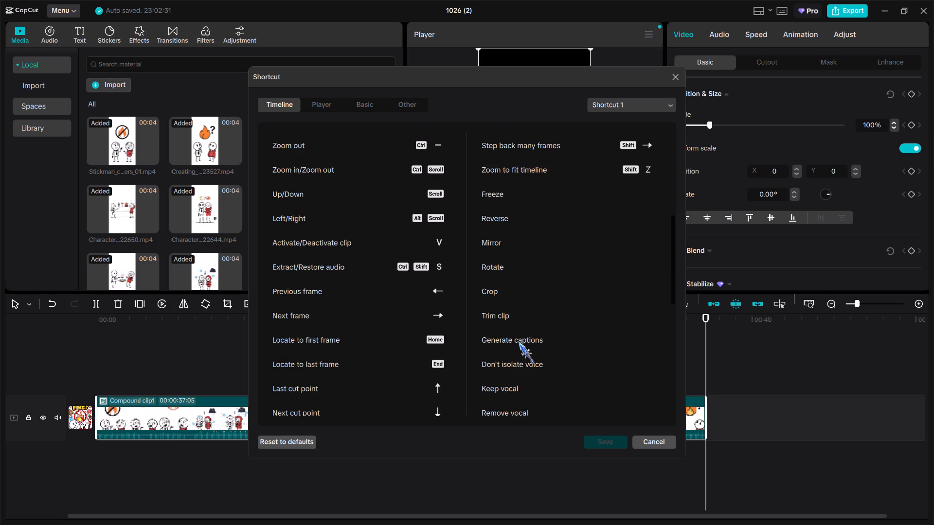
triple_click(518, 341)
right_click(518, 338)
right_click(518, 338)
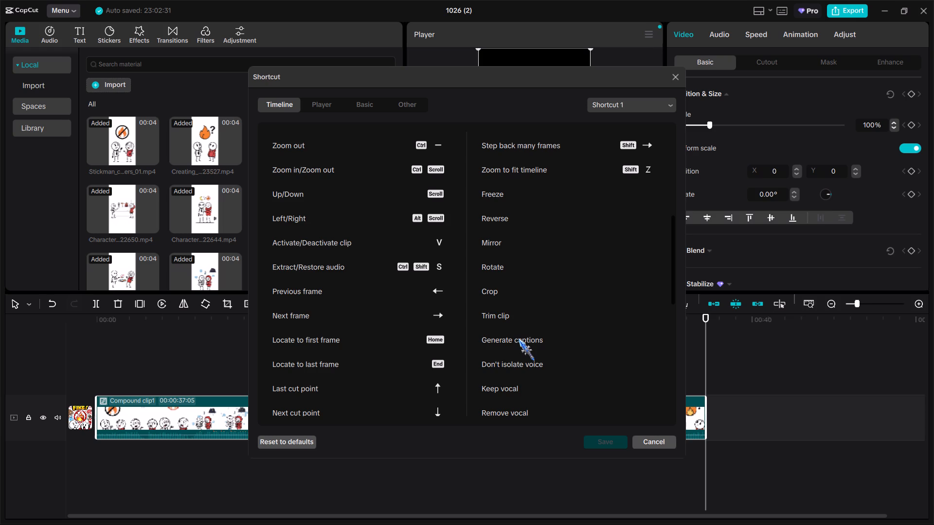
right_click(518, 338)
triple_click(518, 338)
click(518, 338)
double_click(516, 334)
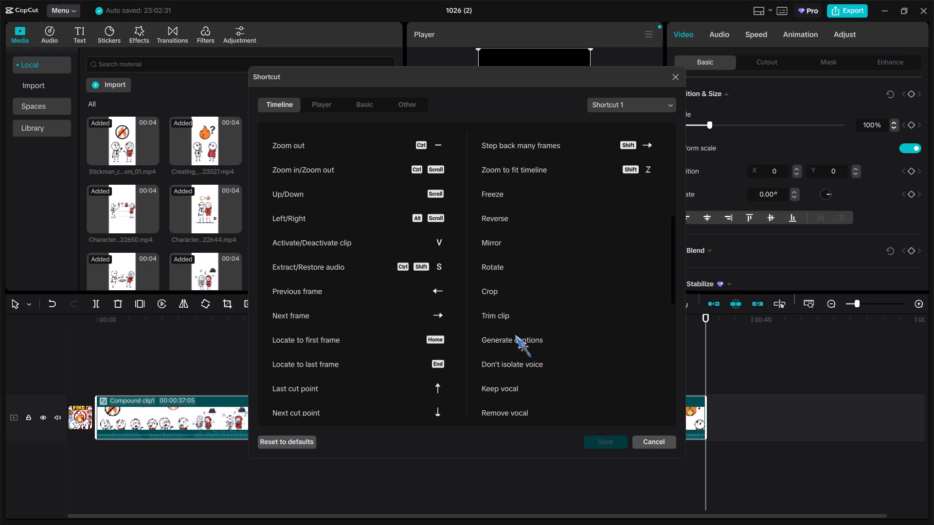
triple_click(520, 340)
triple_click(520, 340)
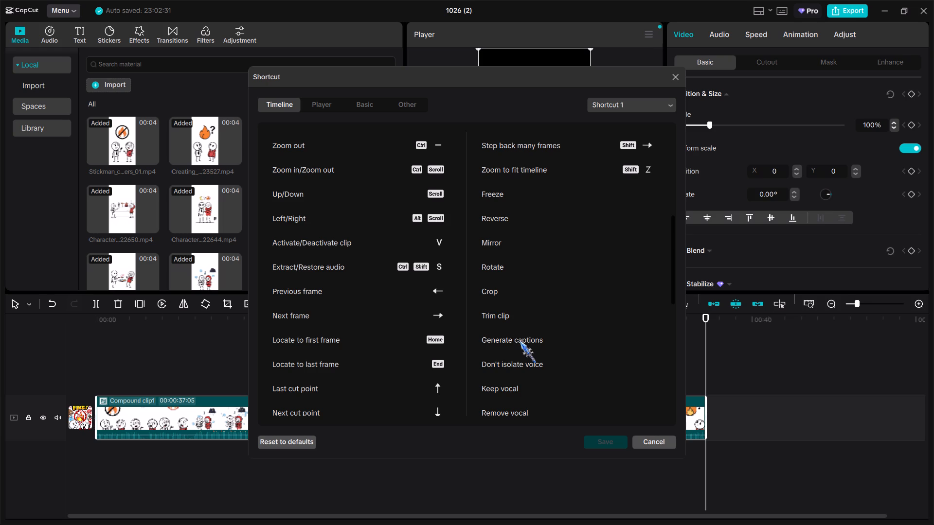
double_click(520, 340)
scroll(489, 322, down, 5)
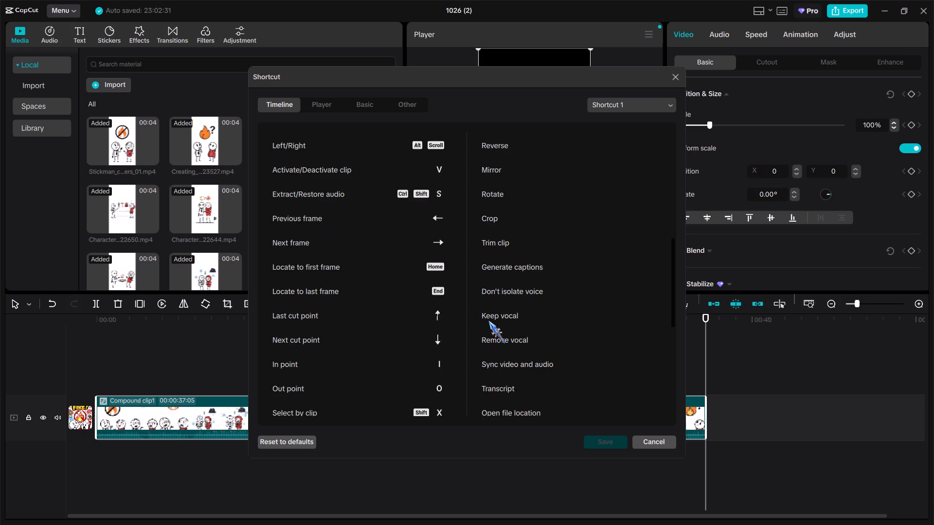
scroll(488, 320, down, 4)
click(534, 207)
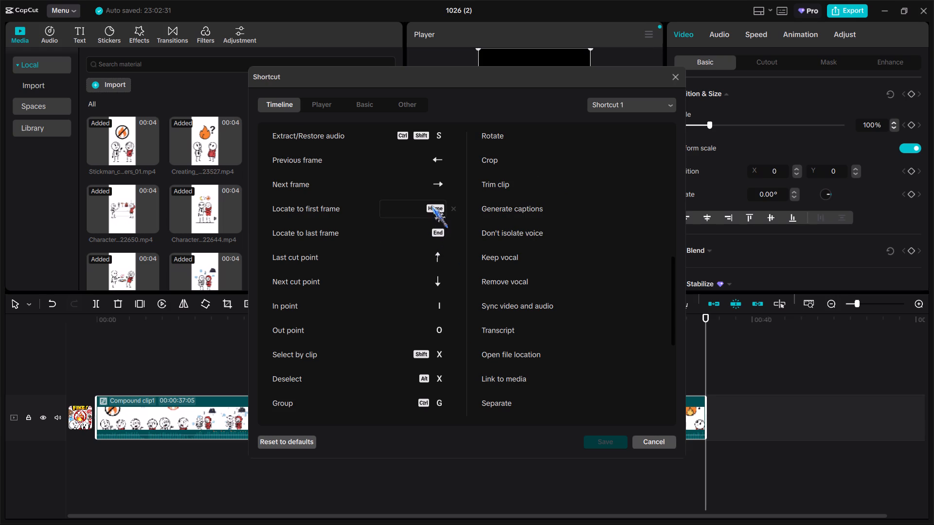
Look through the remaining timeline, basic and other shortcuts for a caption option, and close the shortcut list.
scroll(374, 215, down, 13)
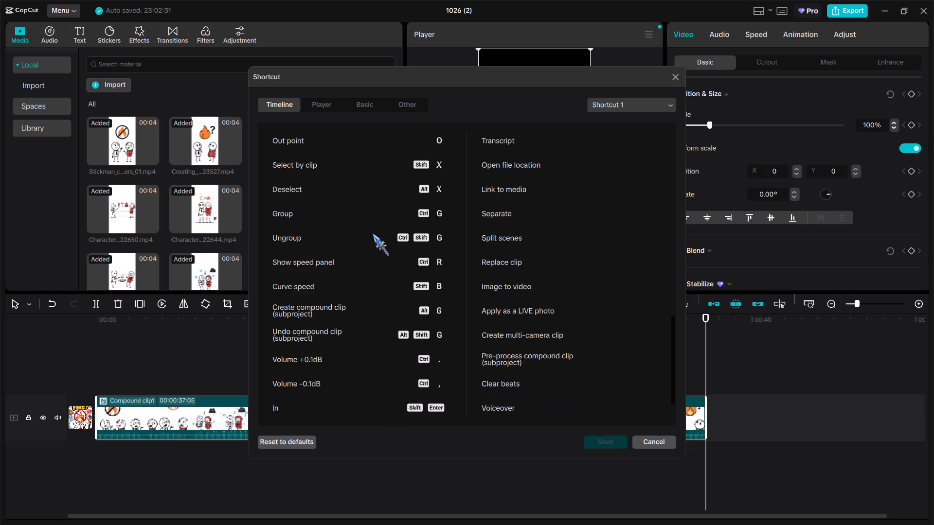
scroll(373, 233, down, 10)
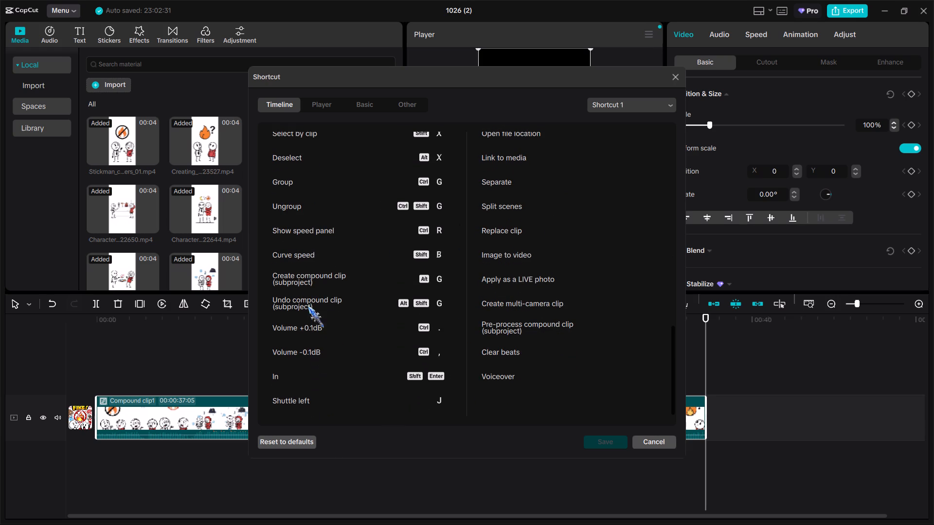
scroll(319, 258, up, 2)
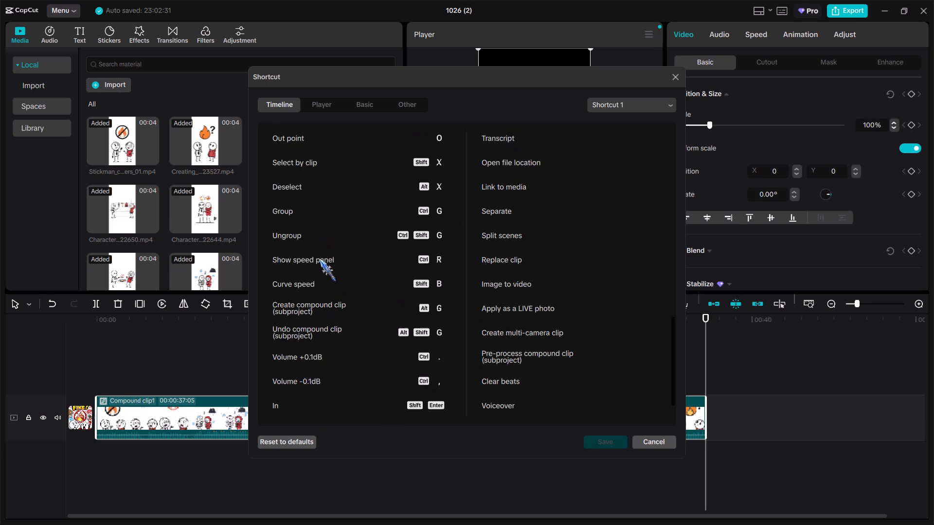
scroll(322, 258, up, 12)
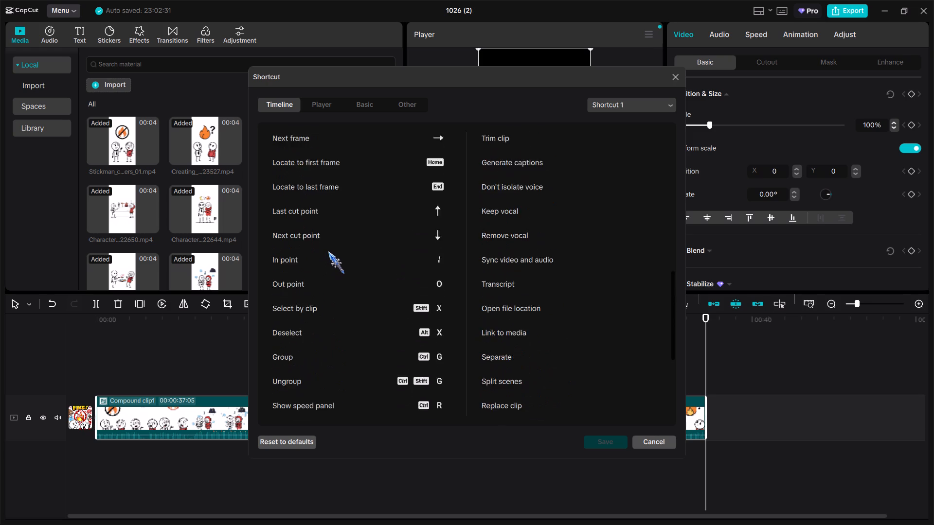
scroll(328, 251, up, 13)
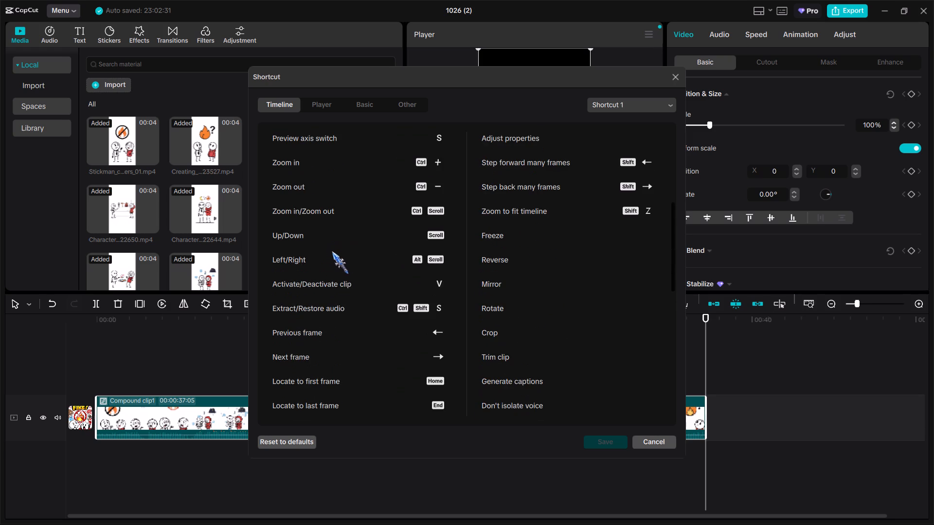
scroll(334, 251, up, 10)
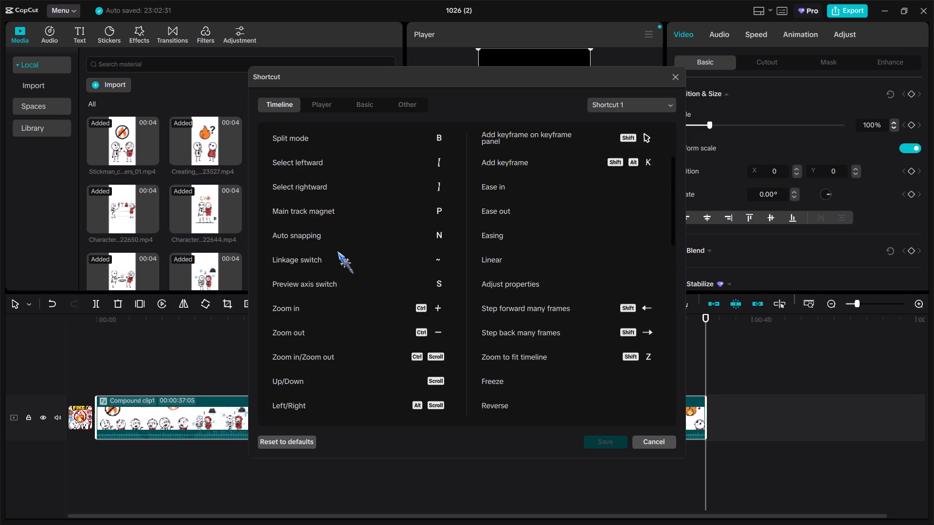
scroll(339, 251, up, 11)
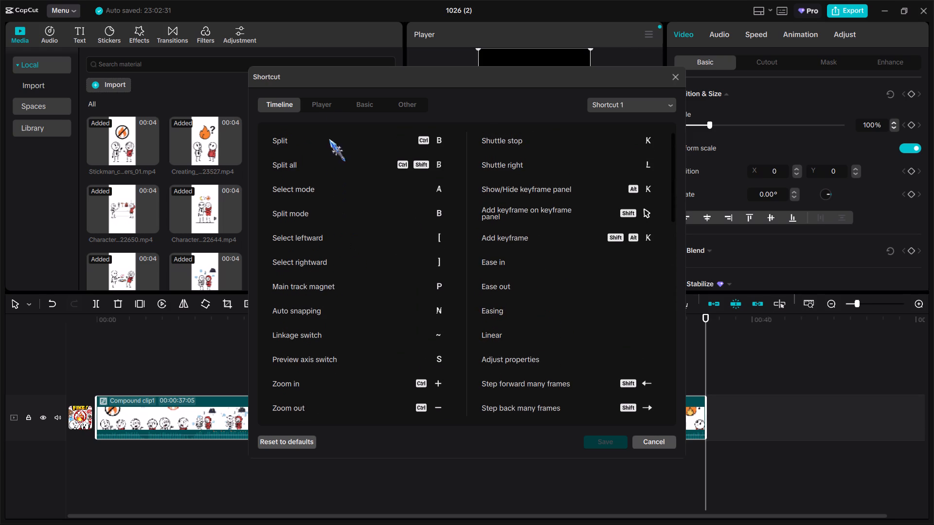
click(368, 104)
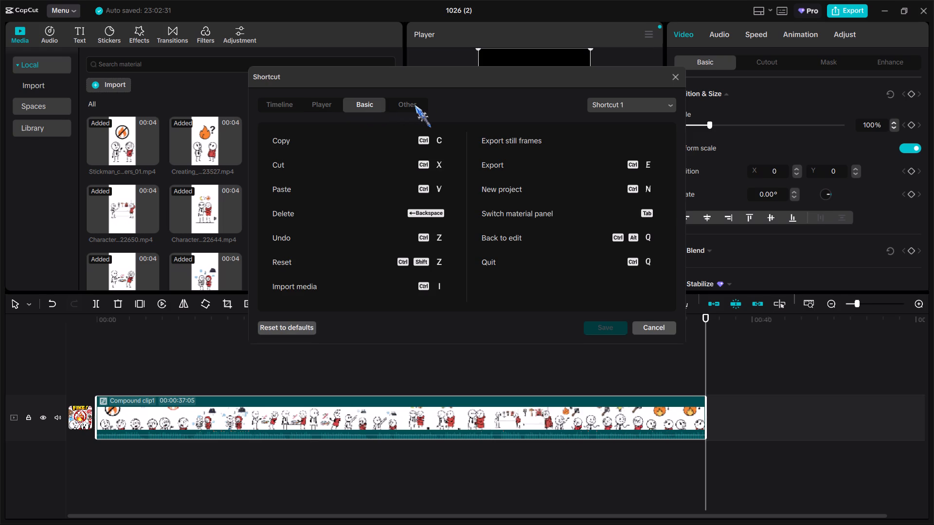
click(413, 105)
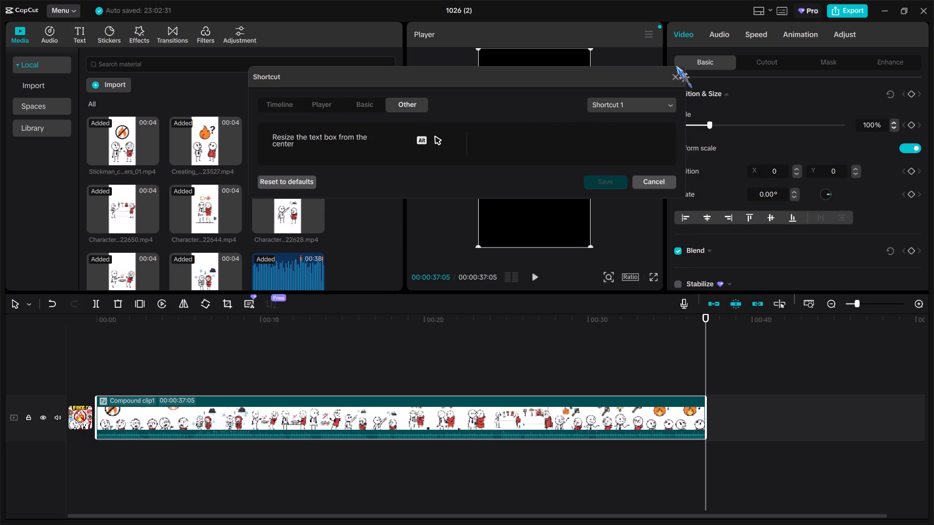
click(668, 77)
Open the project's export settings and set the video resolution to 4K.
click(851, 10)
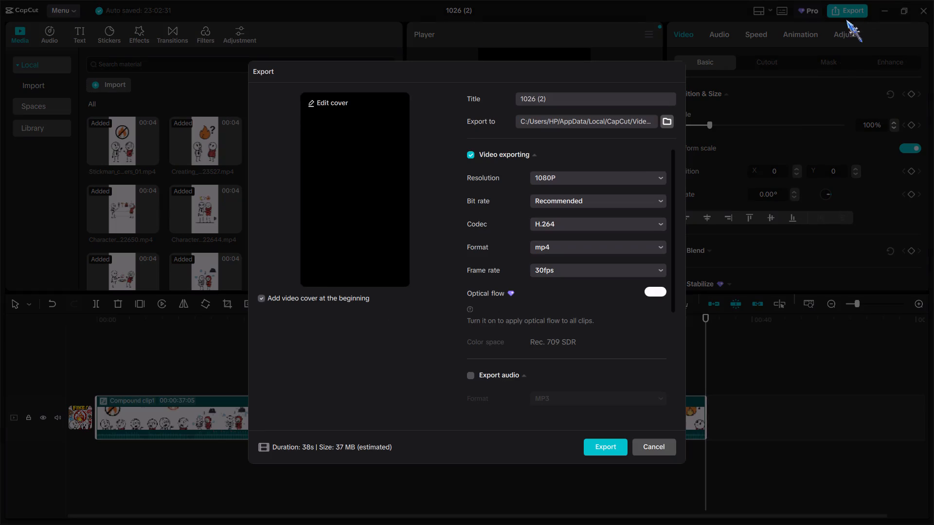
click(657, 175)
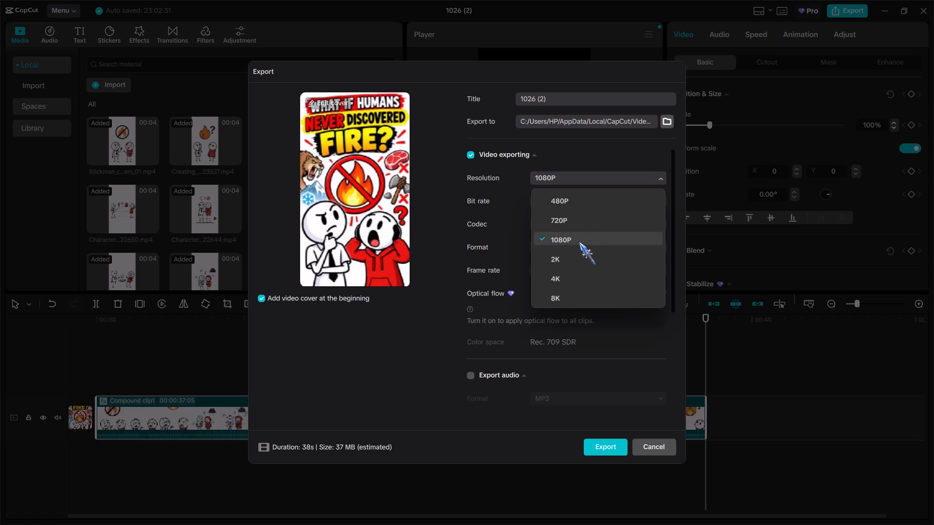
click(562, 282)
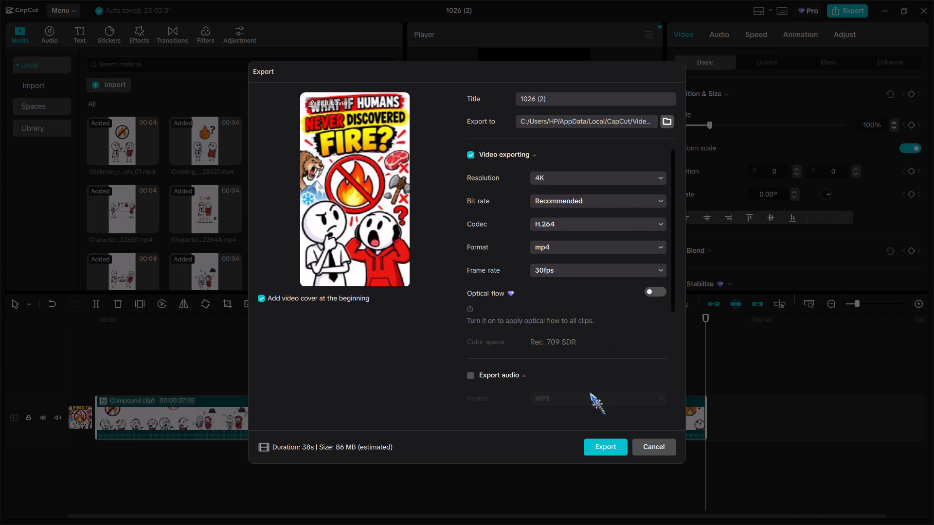
Check the export settings shown in the YouTube tutorial in Chrome, and return to CapCut.
click(586, 512)
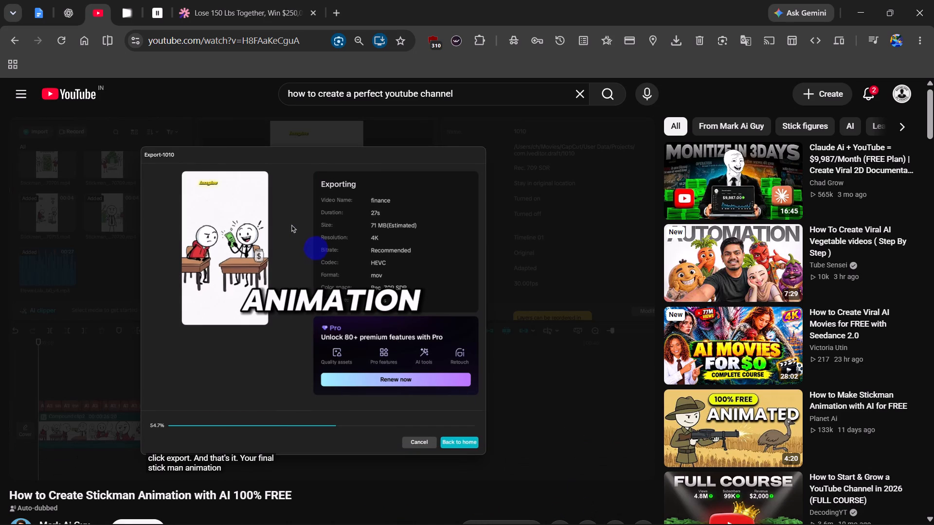
click(616, 511)
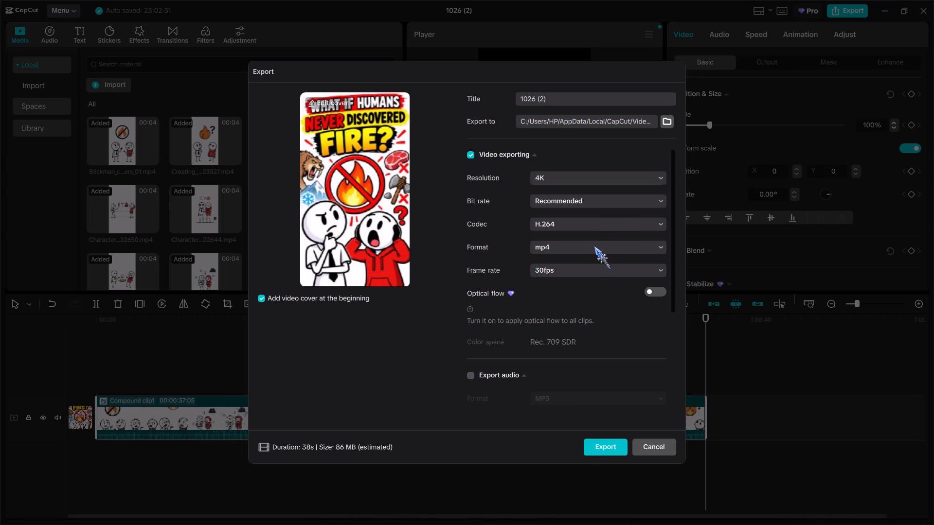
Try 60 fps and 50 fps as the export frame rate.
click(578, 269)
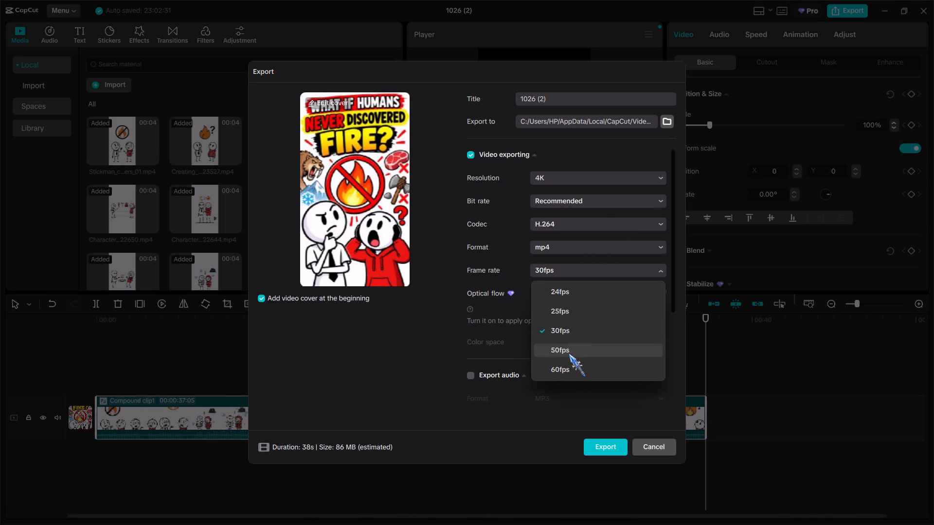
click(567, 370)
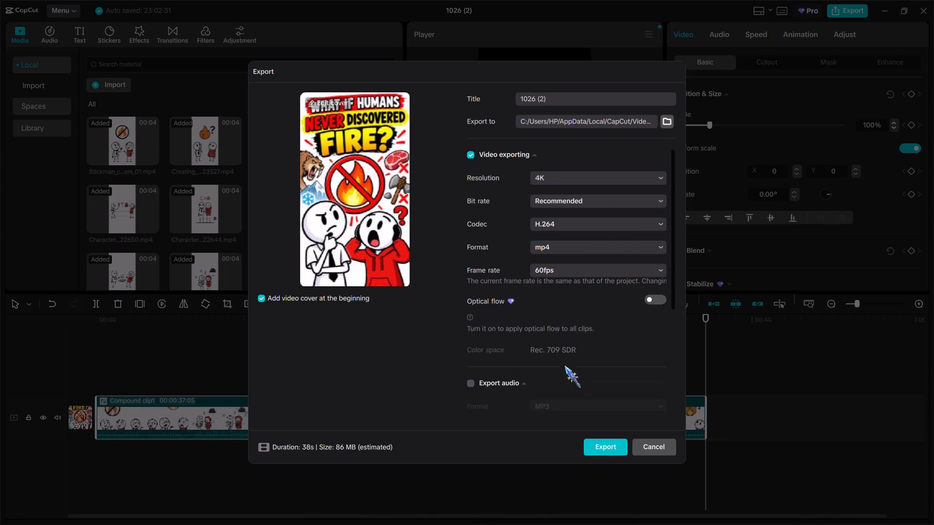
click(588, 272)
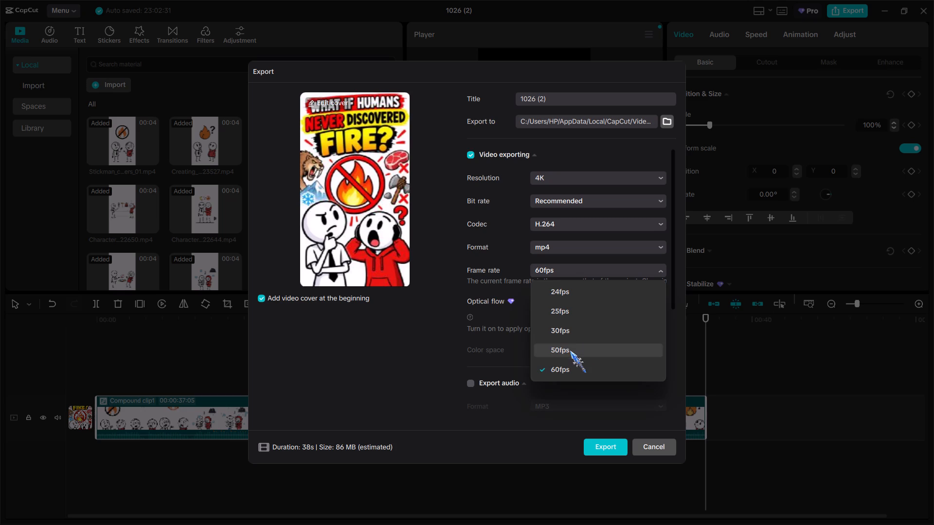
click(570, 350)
Set the export format to mov.
click(571, 246)
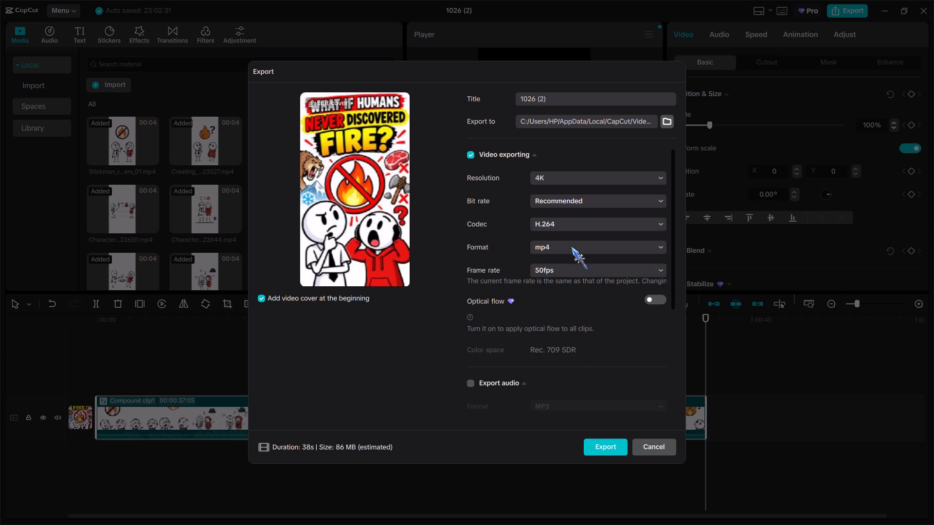
click(565, 271)
Replay the tutorial's export section in Chrome from five seconds back, pause it, and return to CapCut.
click(582, 509)
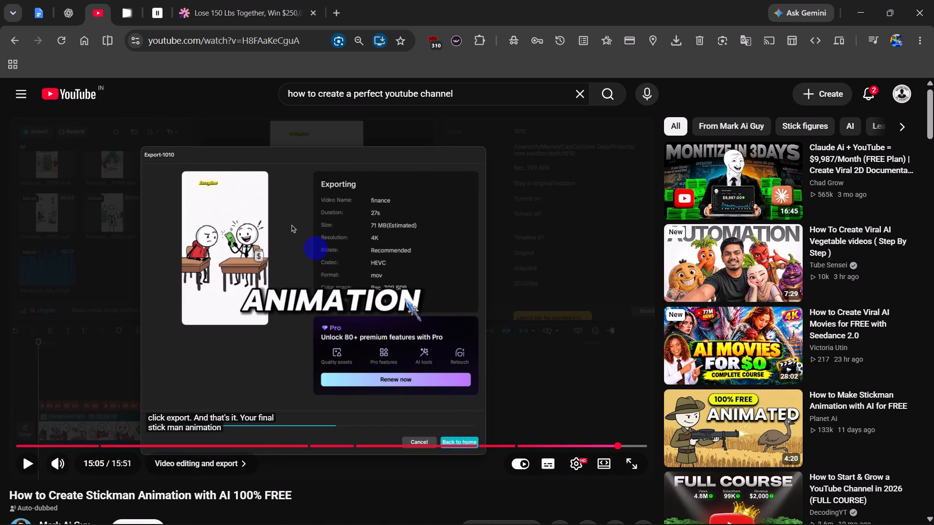
key(Left)
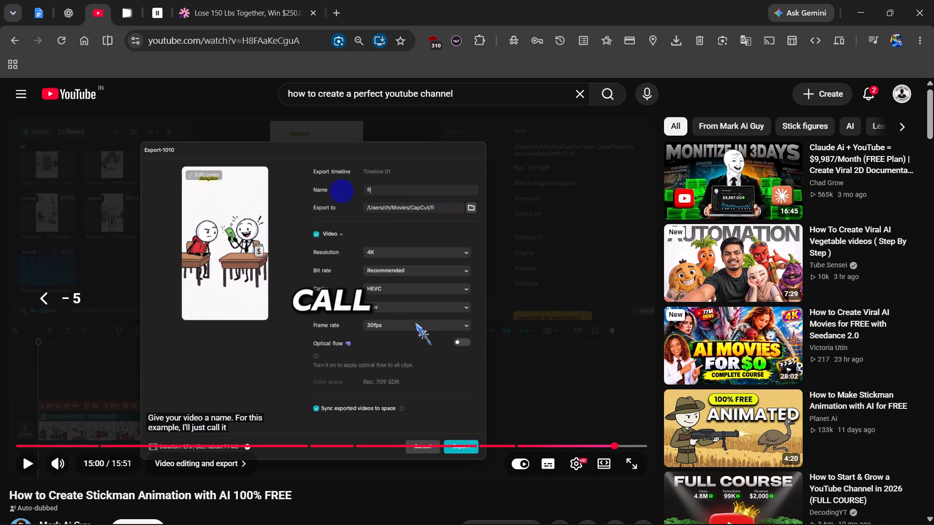
key(space)
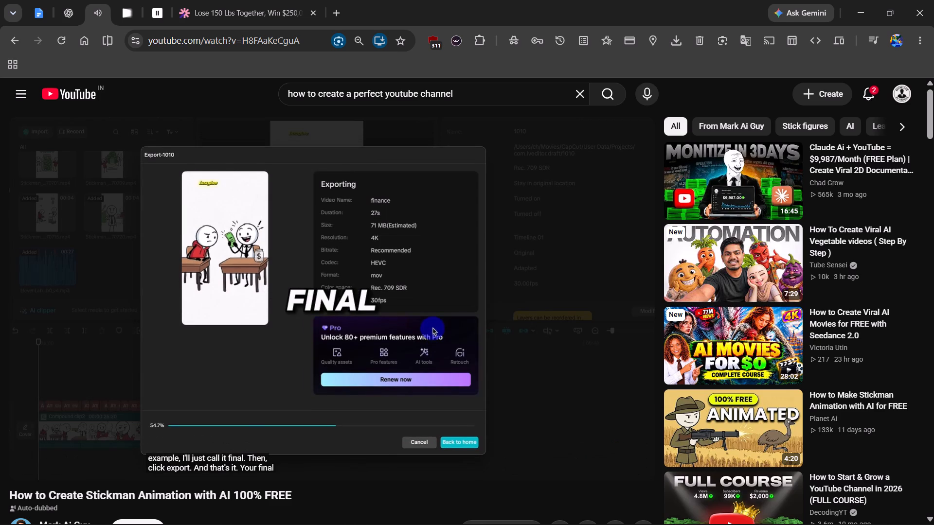
key(space)
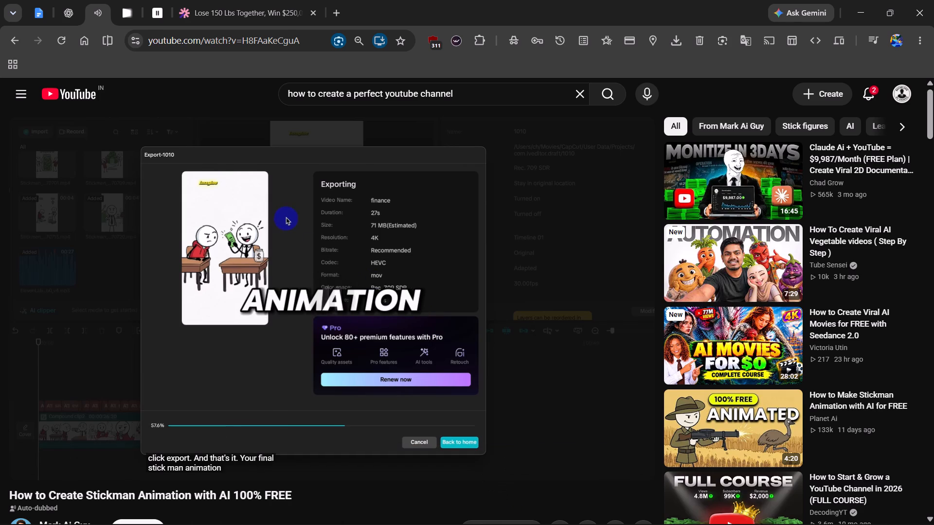
click(607, 507)
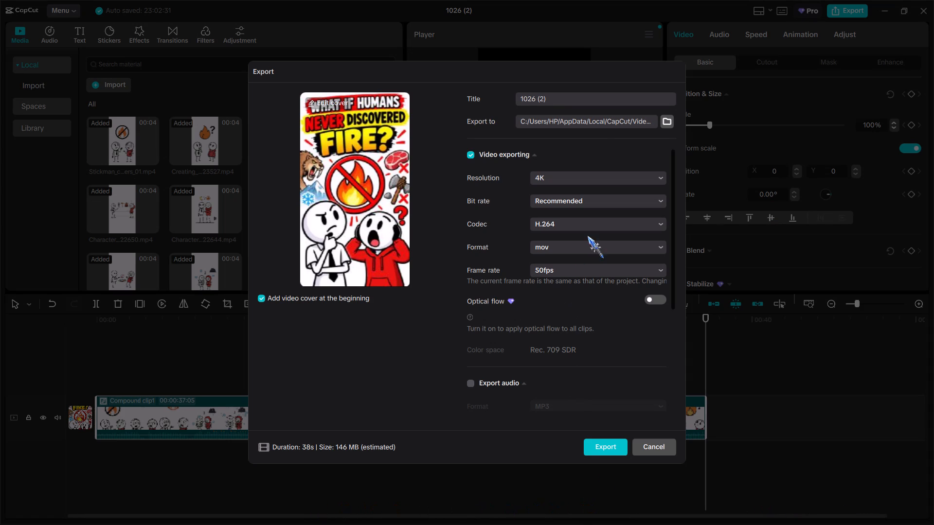
Set the export frame rate to 30 fps and the codec to HEVC, keeping the recommended bit rate.
click(581, 267)
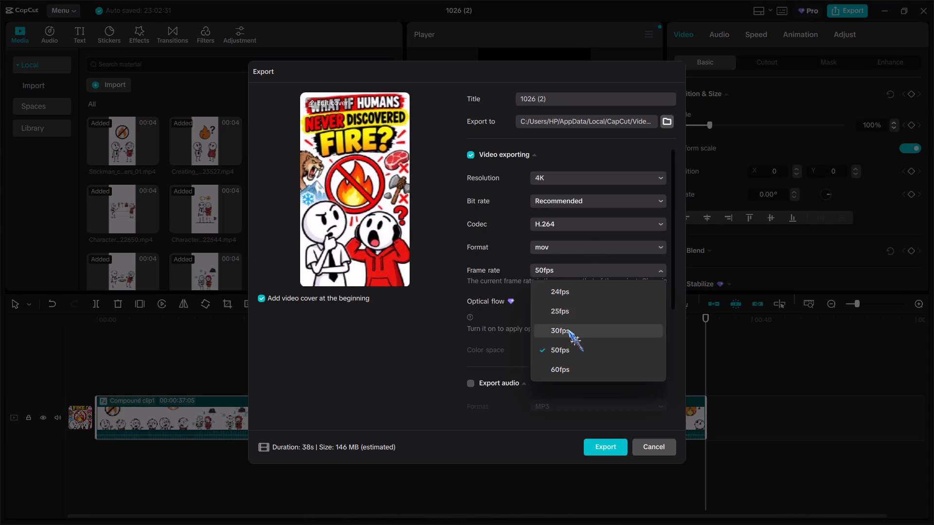
click(568, 328)
click(593, 200)
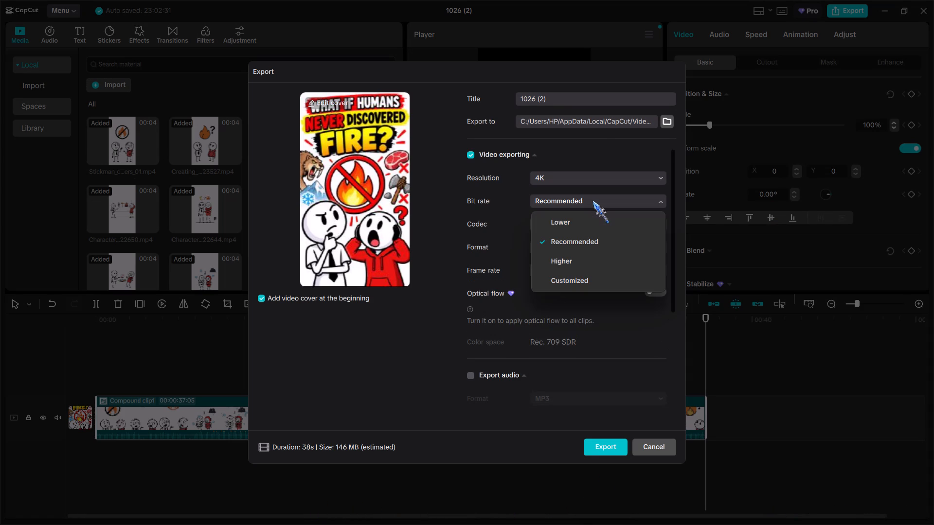
click(593, 200)
click(585, 224)
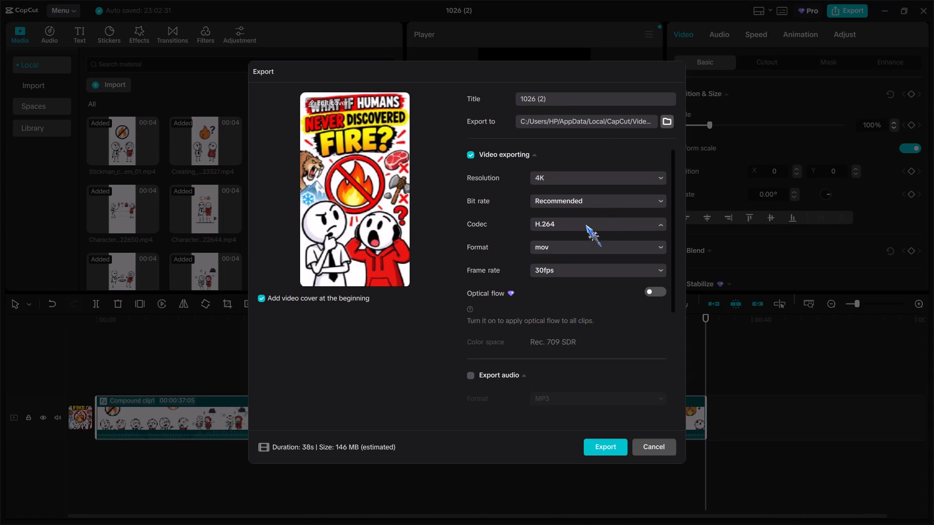
scroll(572, 297, down, 1)
click(572, 285)
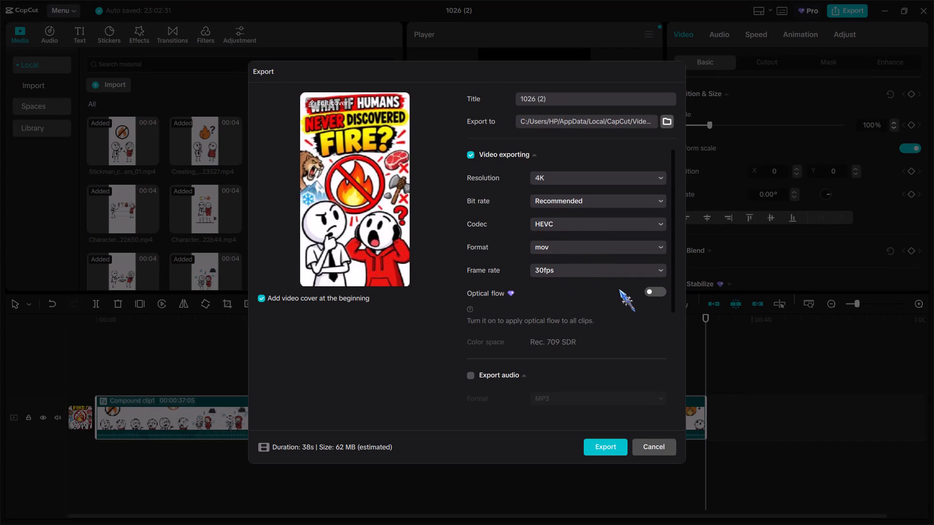
Replace the export title with "world without fire".
scroll(608, 284, down, 3)
scroll(593, 279, up, 5)
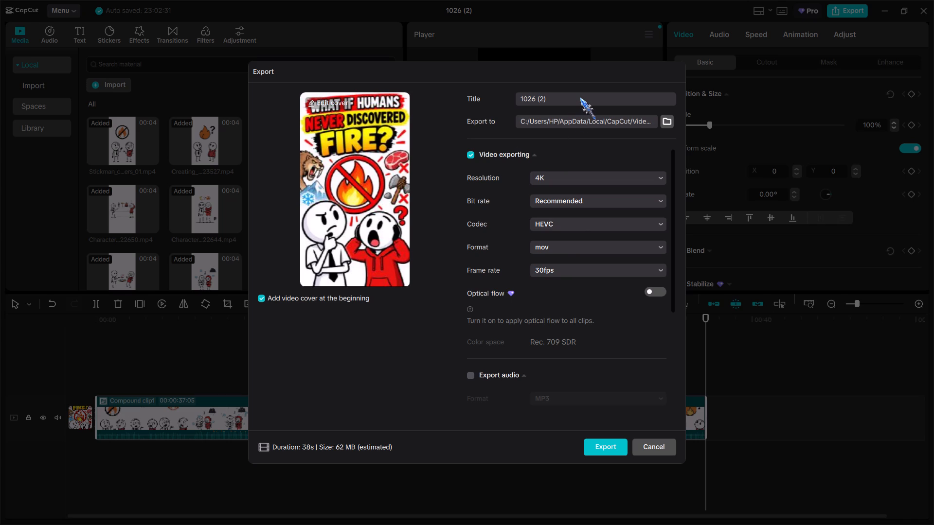
click(579, 97)
key(BackSpace)
key(BackSpace)
key(BackSpace)
key(BackSpace)
key(BackSpace)
key(BackSpace)
key(BackSpace)
key(BackSpace)
key(BackSpace)
key(BackSpace)
key(BackSpace)
key(BackSpace)
key(BackSpace)
key(BackSpace)
key(BackSpace)
key(BackSpace)
key(BackSpace)
key(BackSpace)
key(BackSpace)
text(world)
key(space)
text(without fire)
Export the video with the configured settings.
click(605, 441)
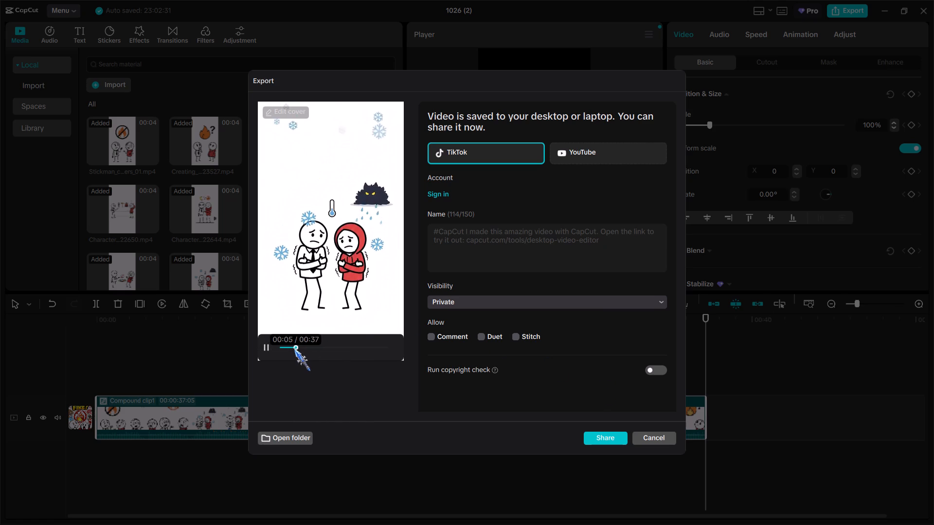
Play the exported video's preview from the beginning, and close the export window.
drag(294, 346, 266, 346)
click(265, 346)
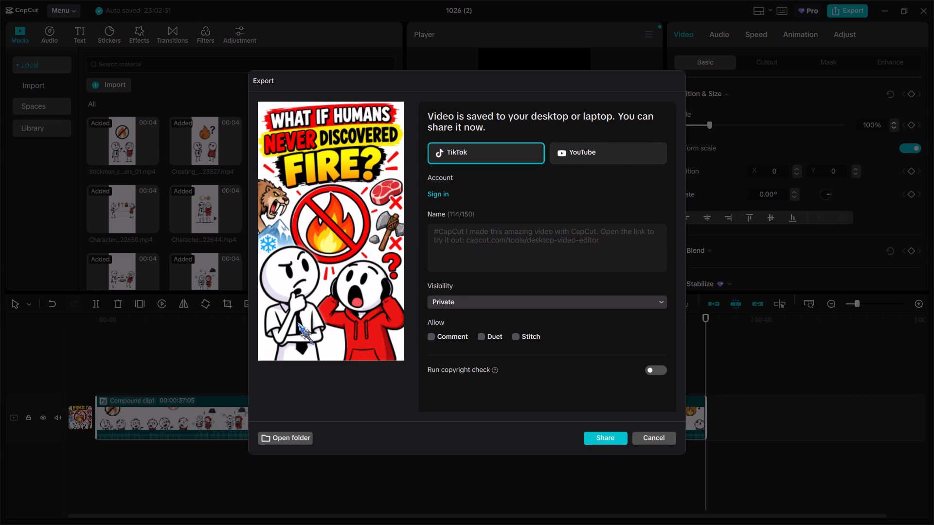
click(307, 292)
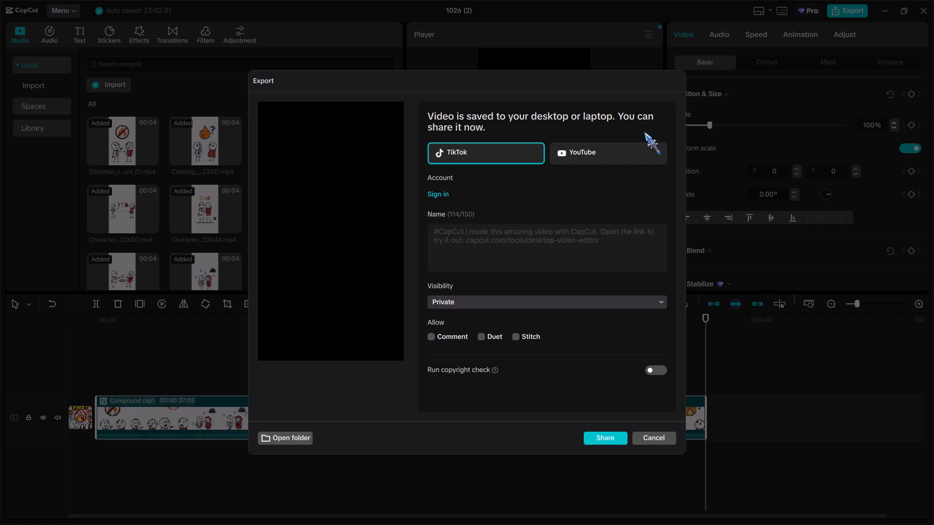
click(645, 432)
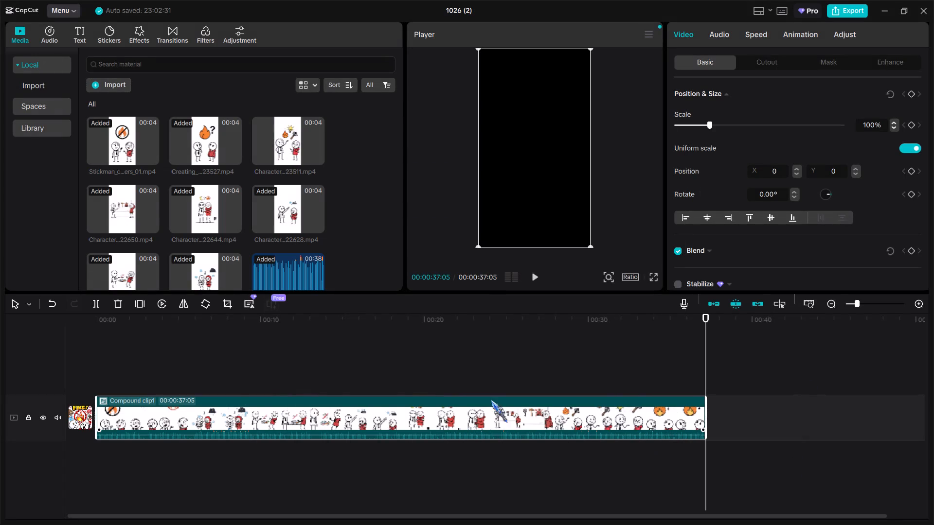
scroll(251, 386, down, 3)
click(880, 0)
click(885, 7)
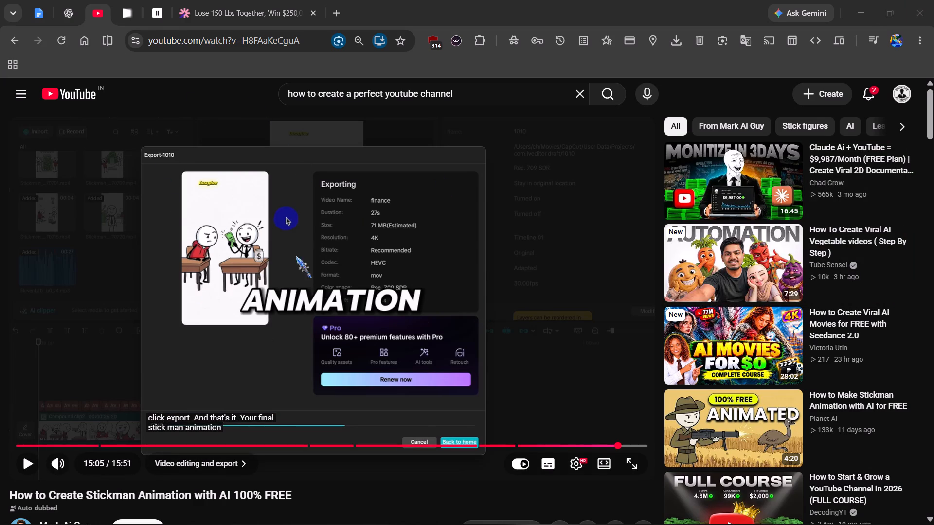
click(379, 446)
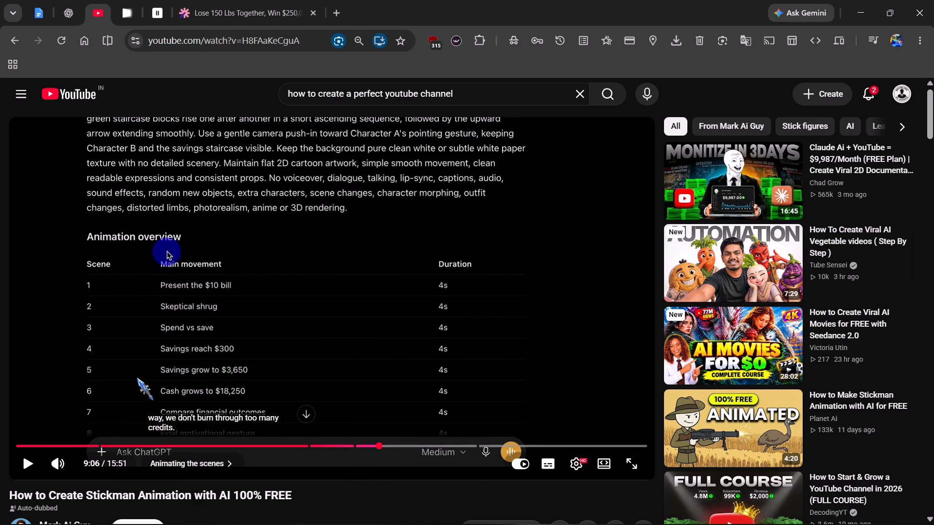
click(242, 10)
click(148, 11)
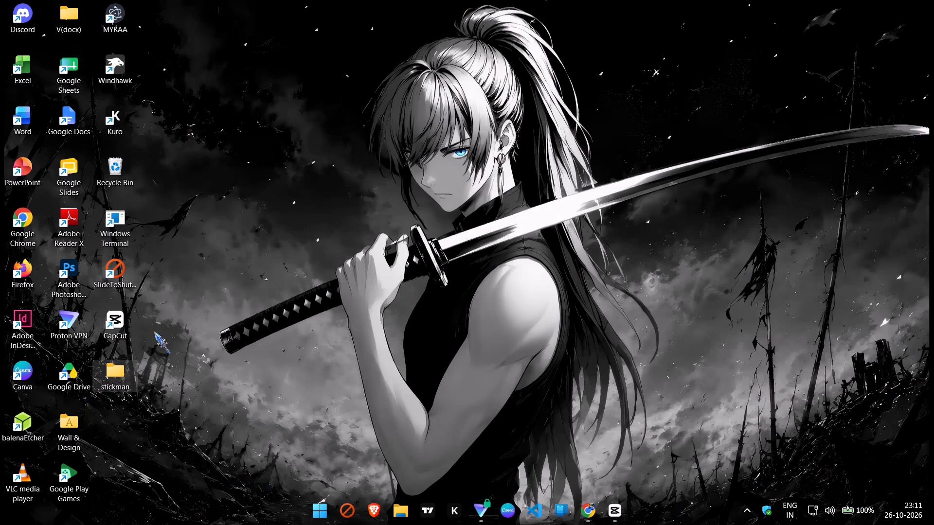
Look through Downloads for the exported video, playing the $175_000 deposit, $25_000 Fitness Challenge and Ford F-150 clips, and close File Explorer.
click(328, 187)
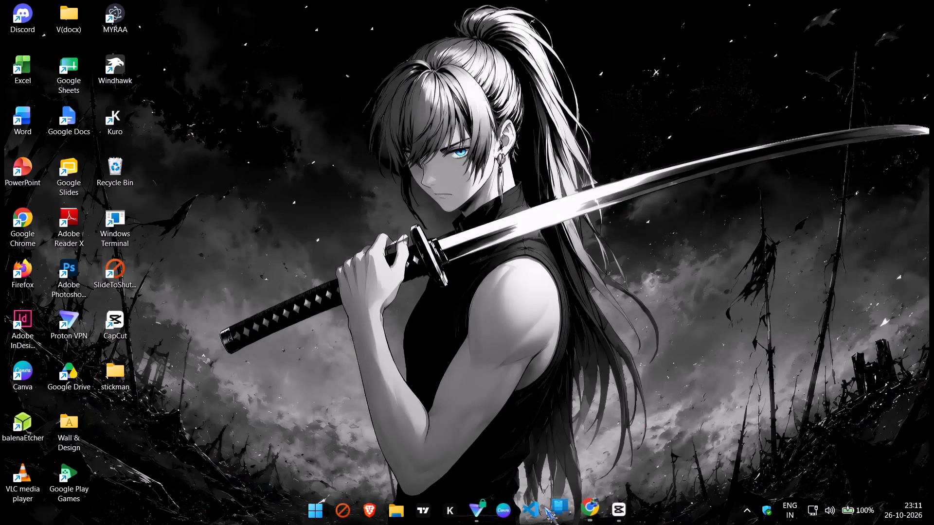
click(394, 505)
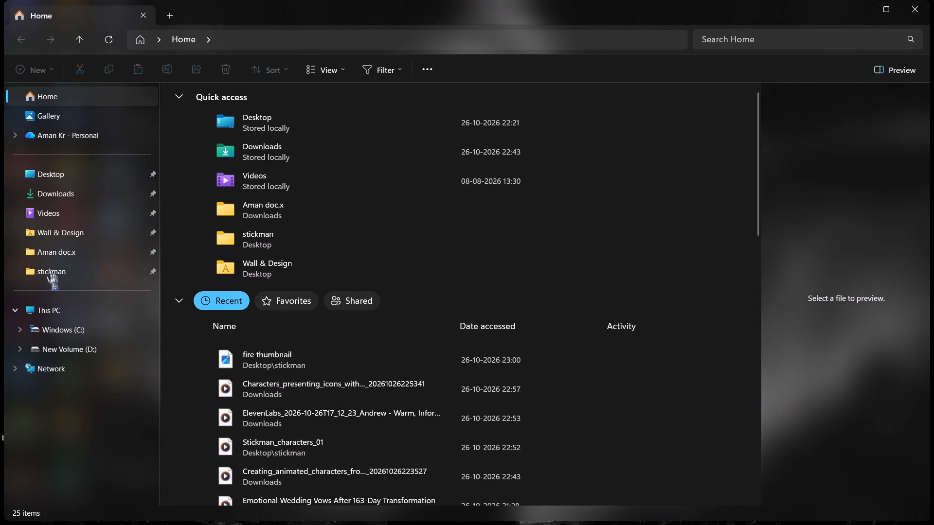
click(68, 192)
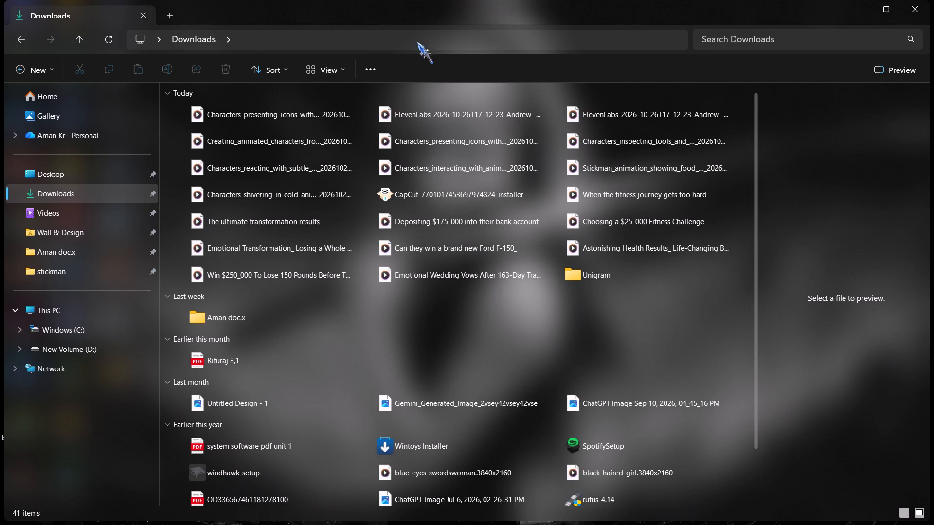
double_click(456, 219)
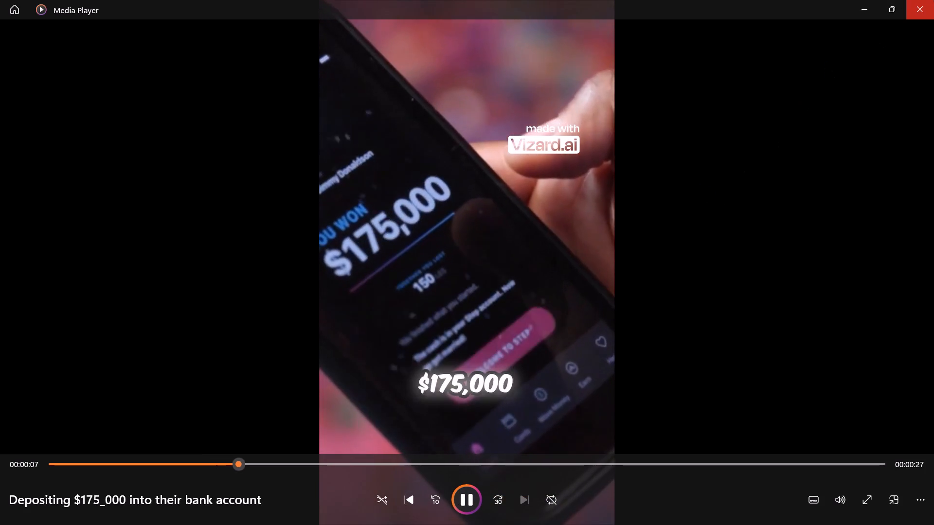
click(933, 0)
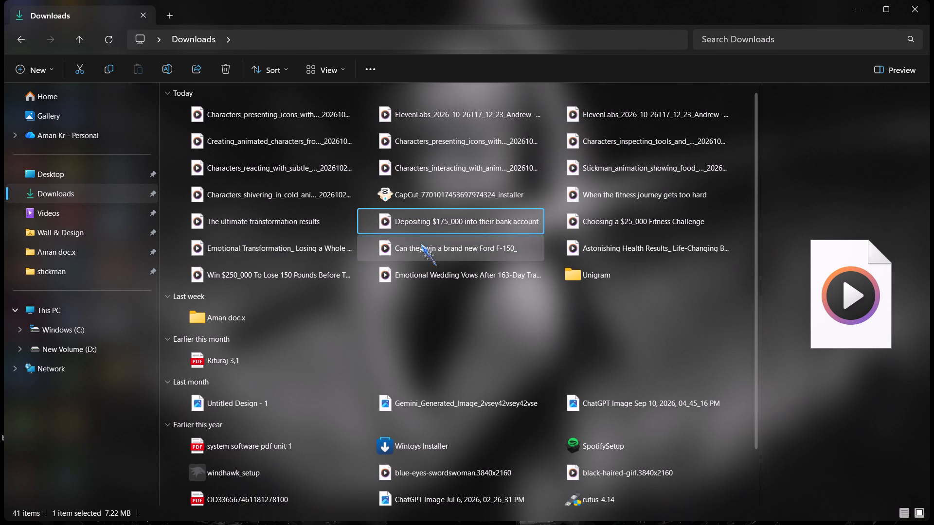
double_click(599, 215)
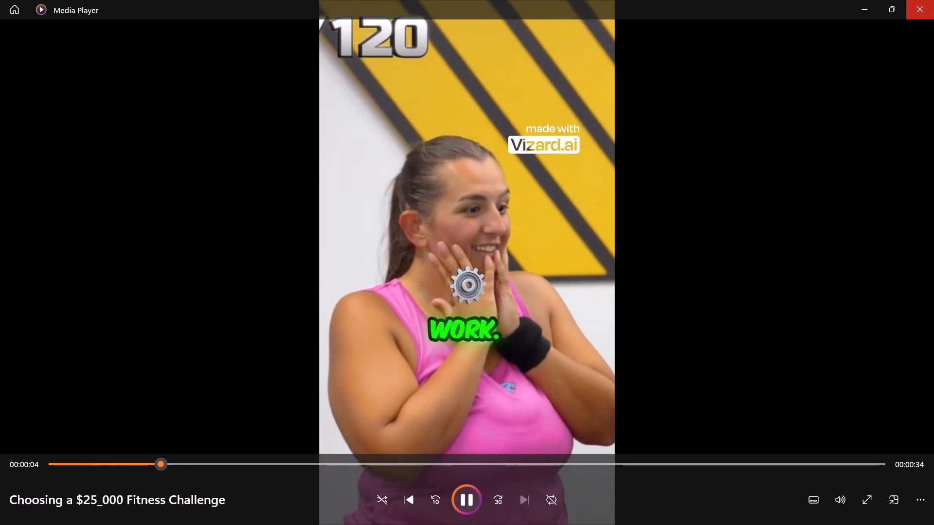
click(933, 7)
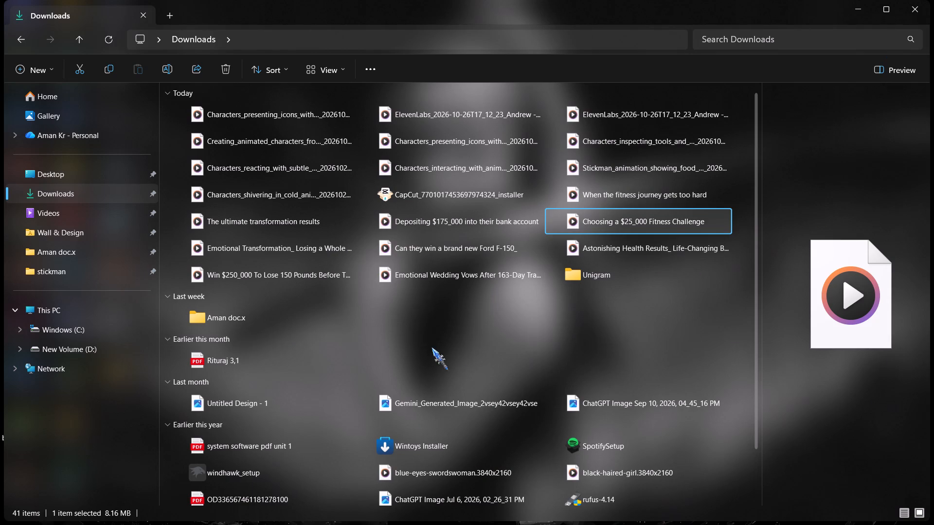
scroll(202, 341, down, 4)
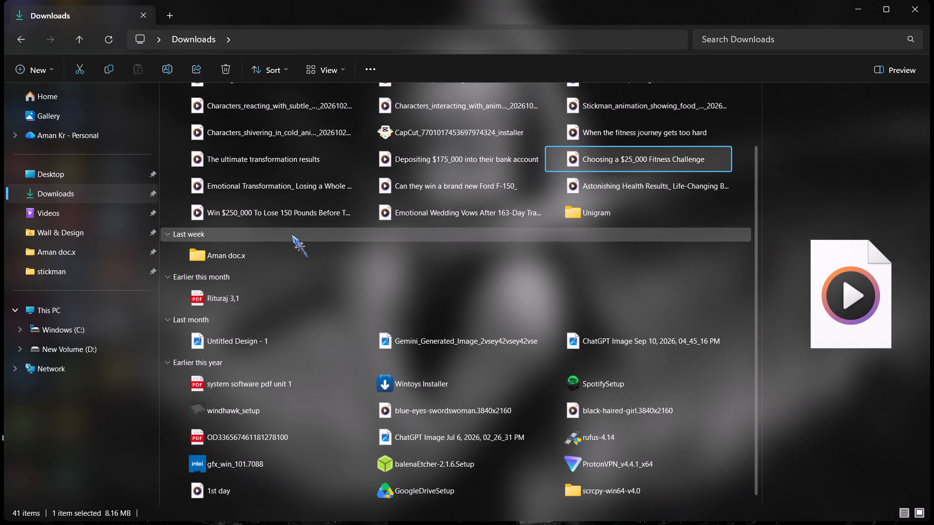
scroll(296, 239, up, 4)
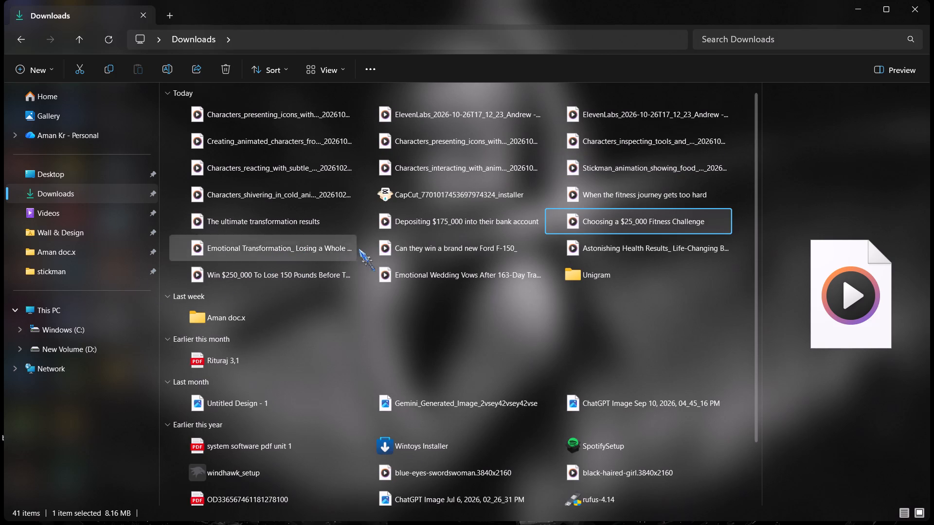
double_click(415, 235)
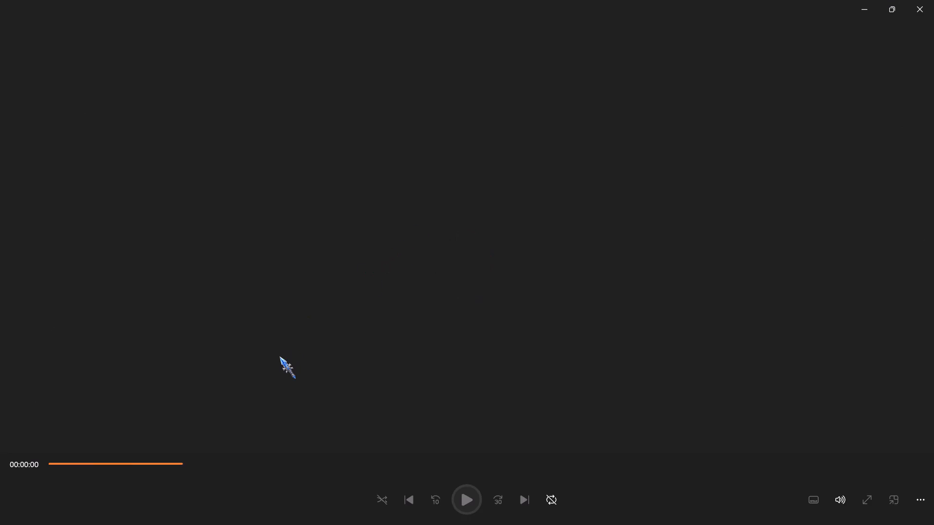
click(382, 283)
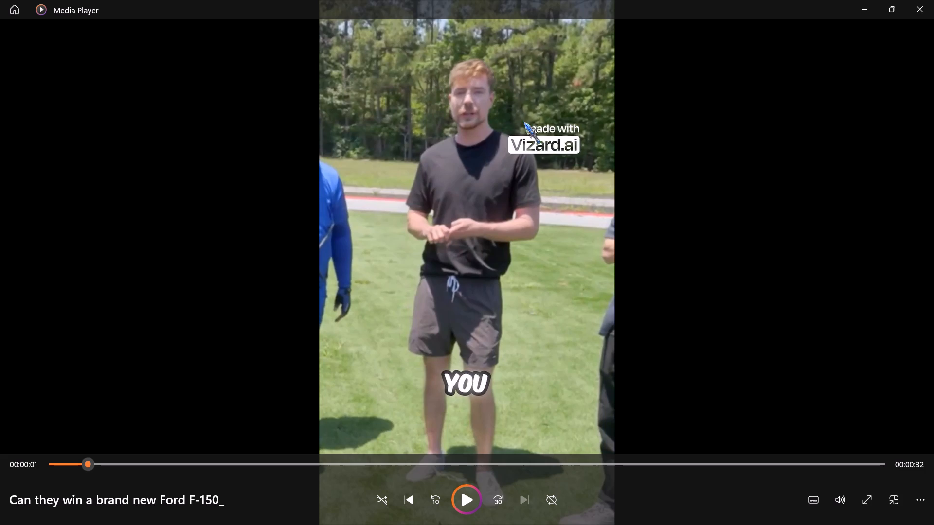
click(922, 0)
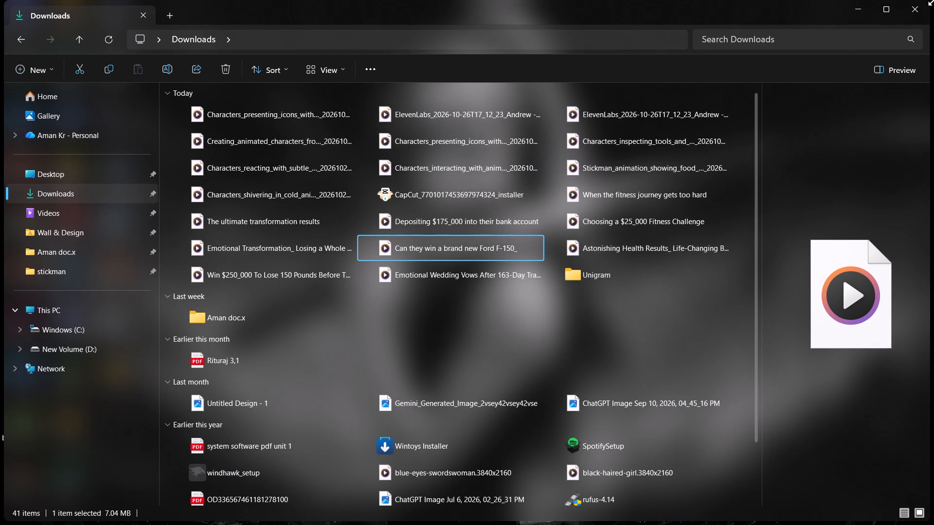
click(912, 10)
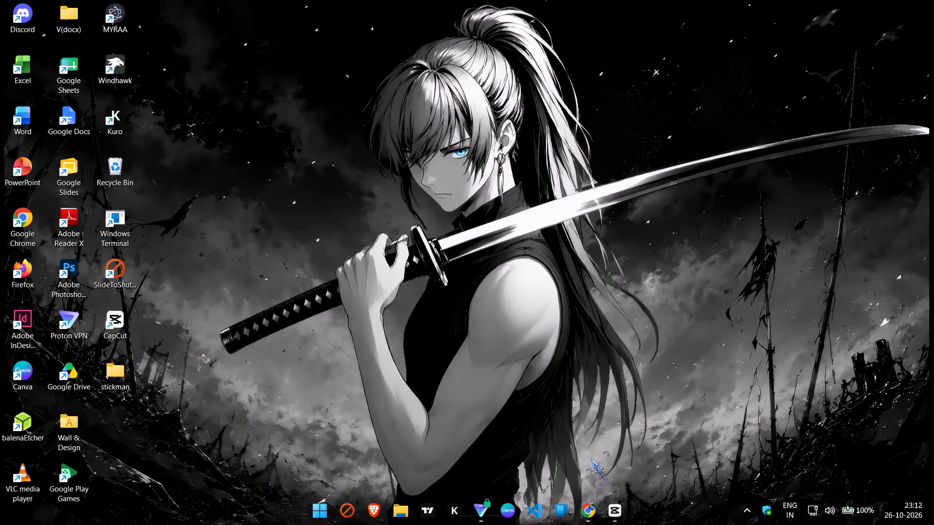
Glance at the project in CapCut, minimise it, and look for the exported video in the Downloads and Videos folders in File Explorer.
click(615, 515)
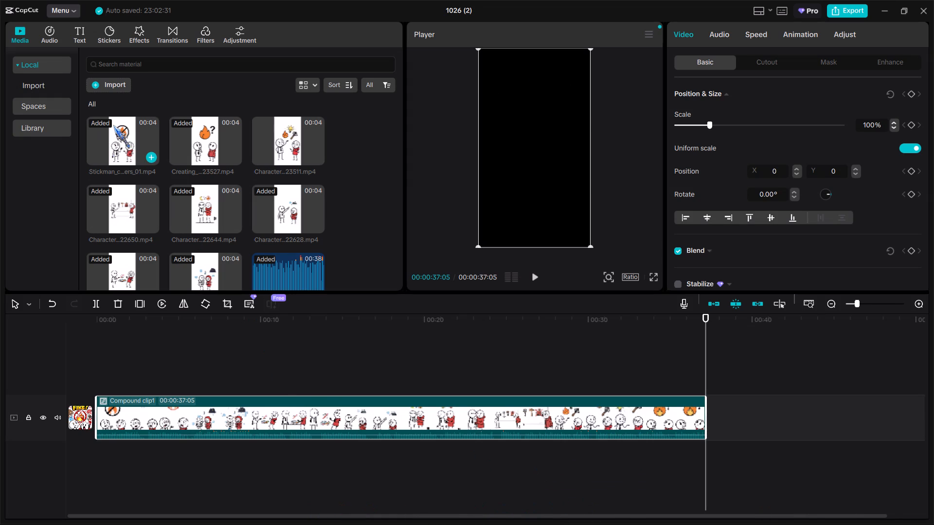
click(130, 10)
click(877, 6)
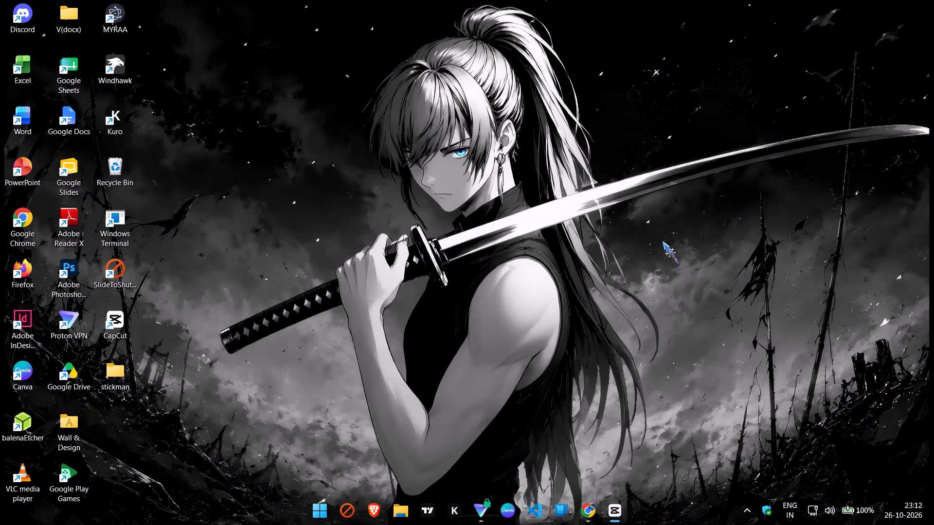
click(395, 512)
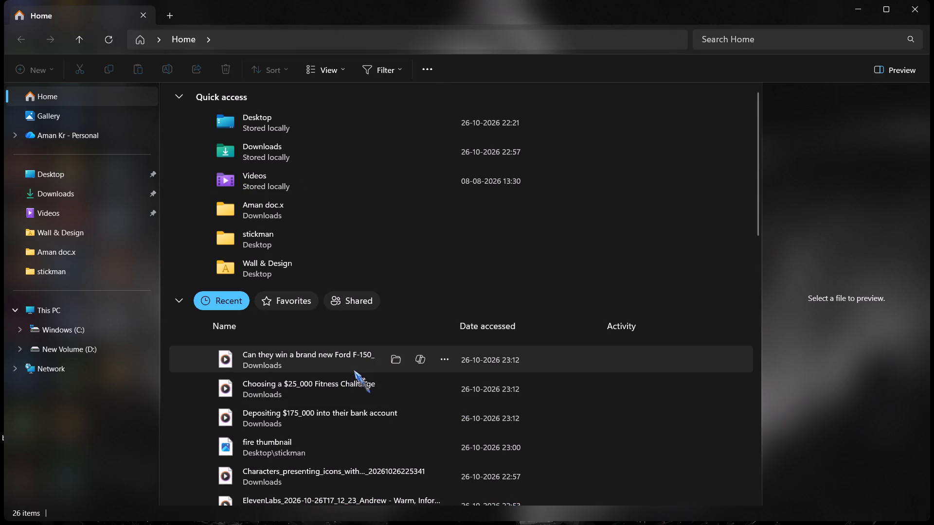
click(88, 192)
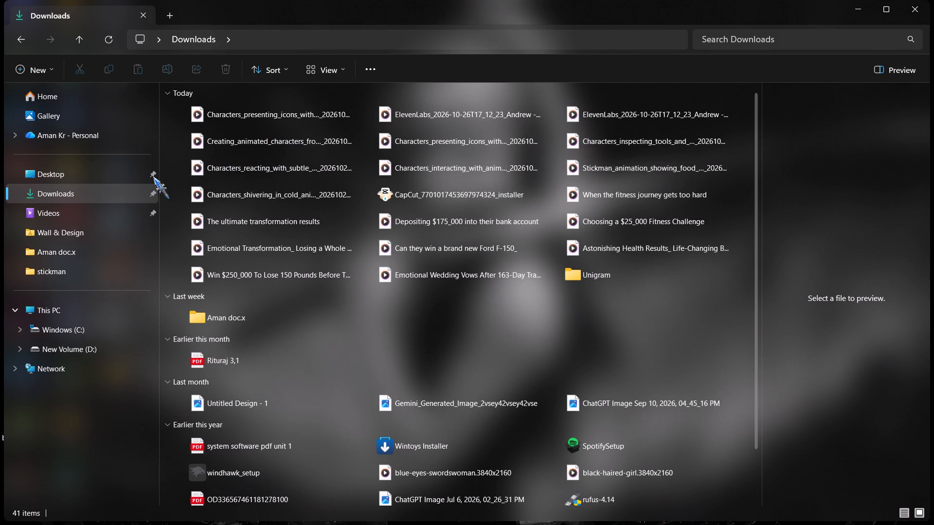
scroll(71, 253, up, 2)
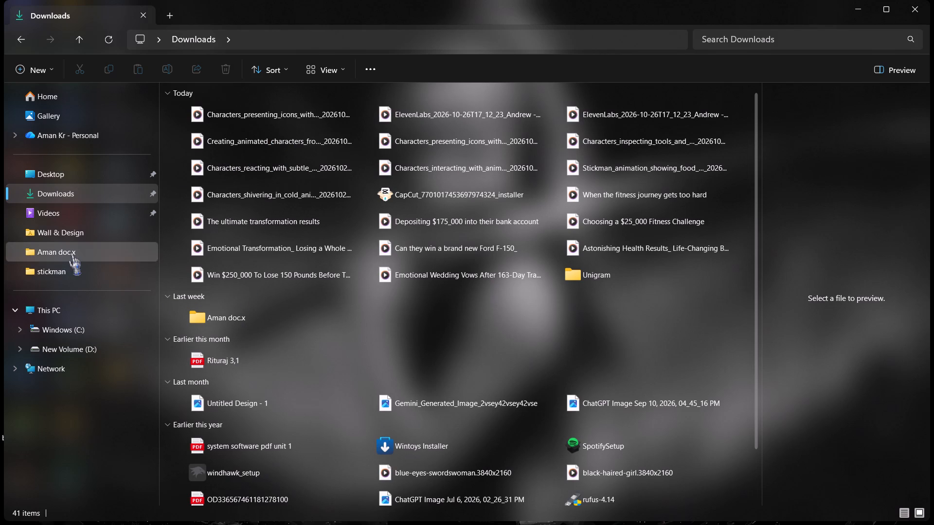
click(70, 215)
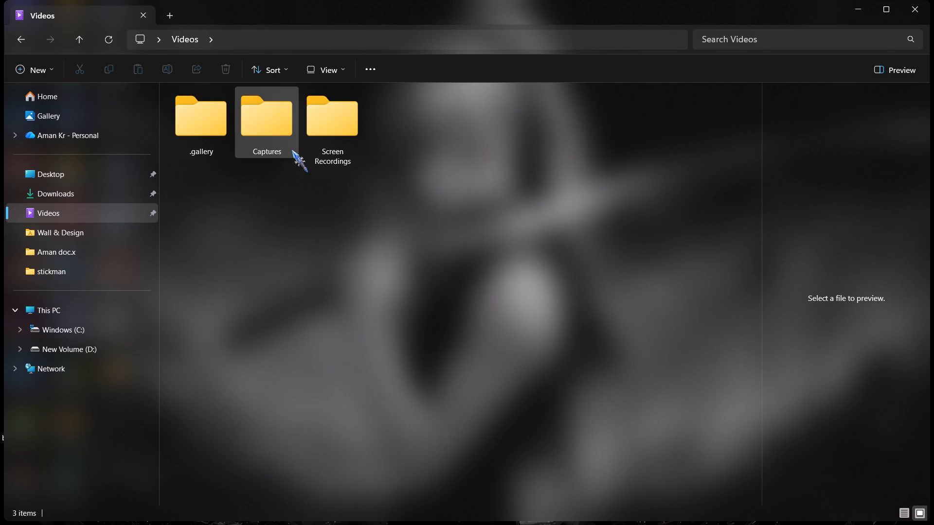
scroll(49, 198, up, 4)
click(62, 94)
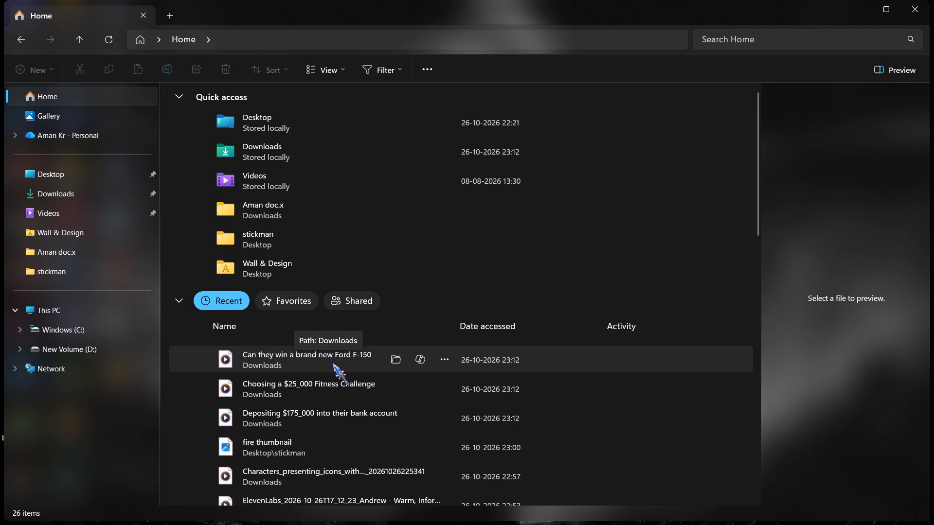
click(275, 152)
double_click(275, 152)
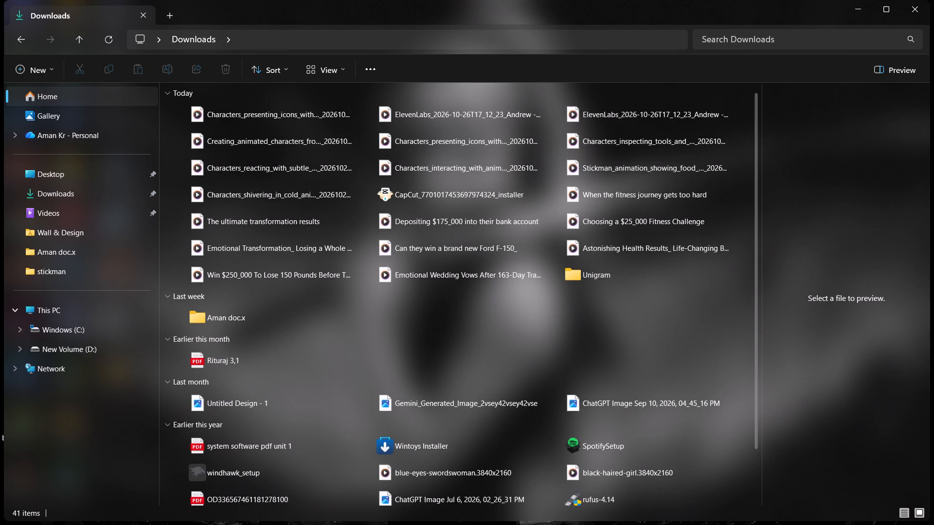
Switch to CapCut, open the export settings, and check the contents of the export destination folder without changing it.
click(609, 515)
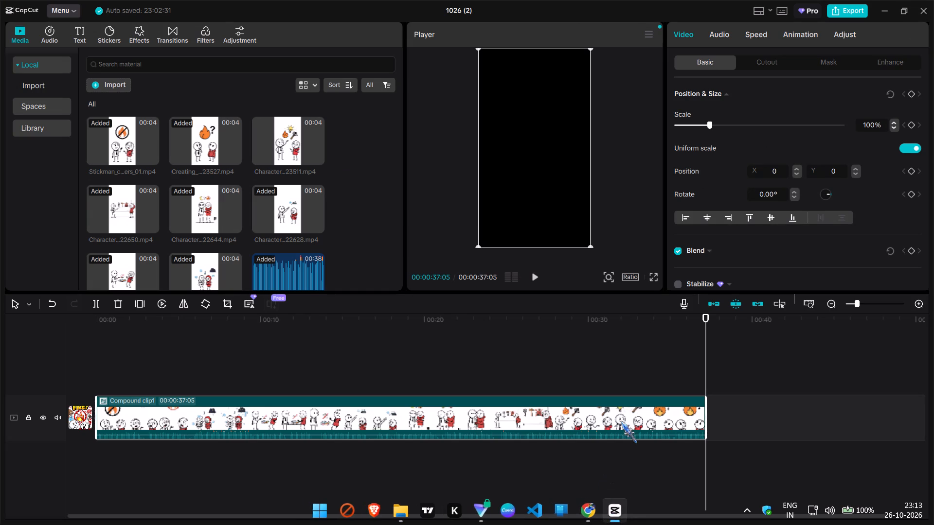
click(844, 6)
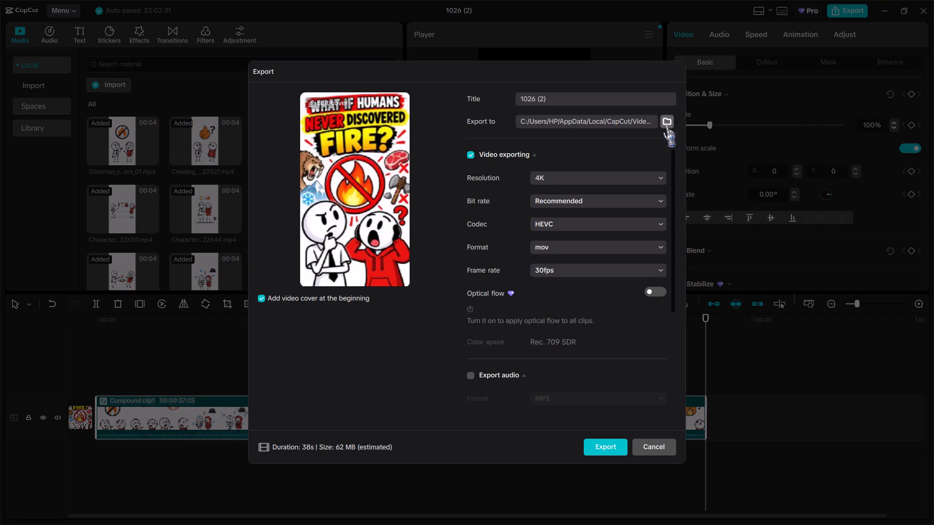
click(666, 120)
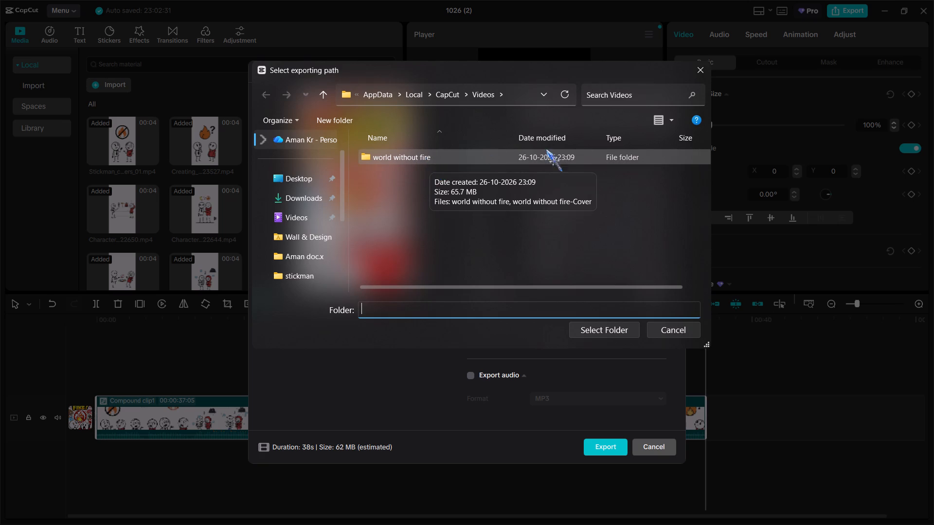
click(698, 75)
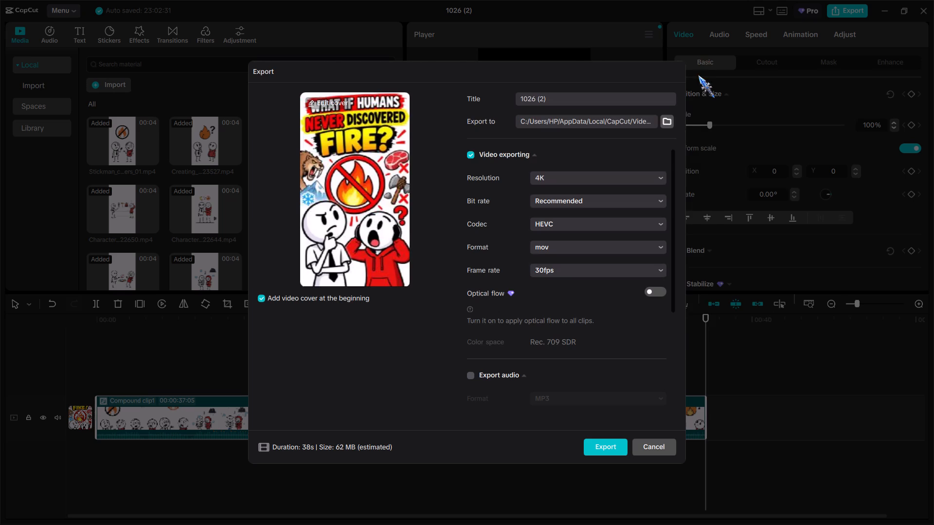
In File Explorer, look in the personal OneDrive folder, and search Home for "world", shortening the search to "wor".
click(408, 510)
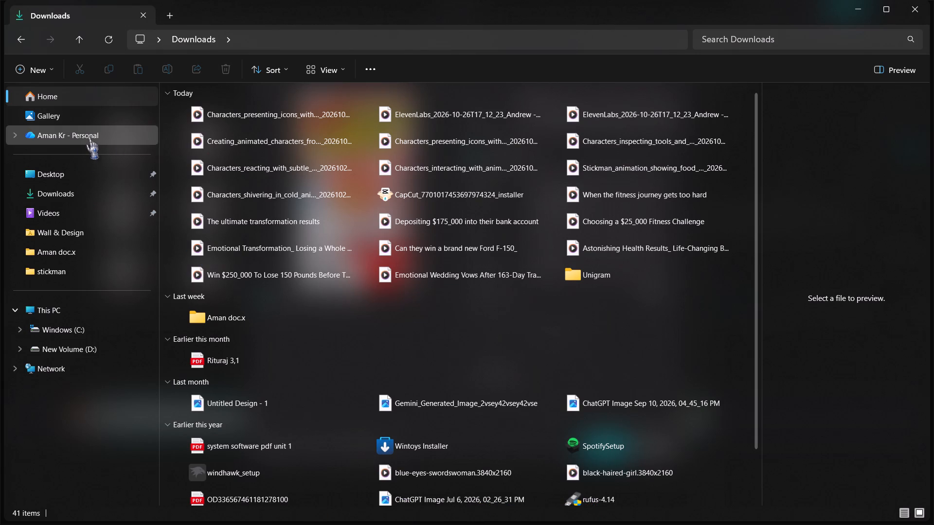
click(91, 133)
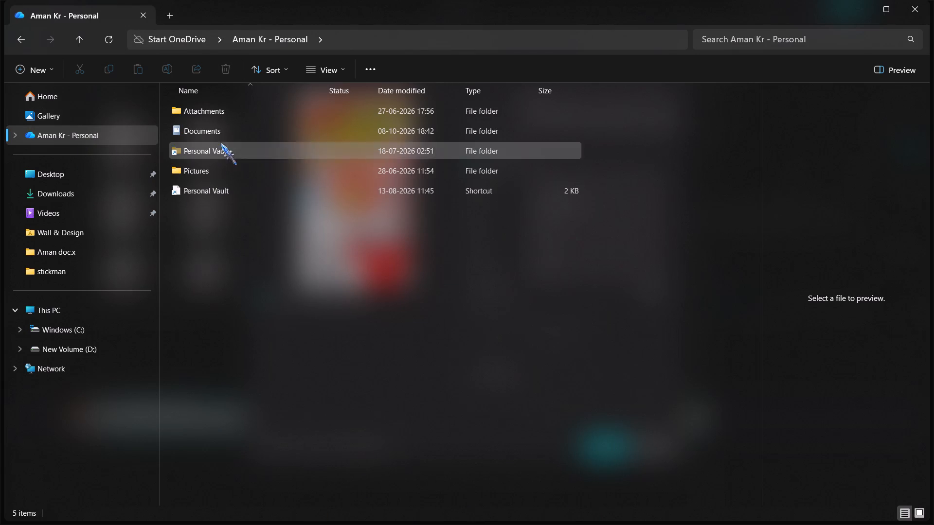
click(69, 105)
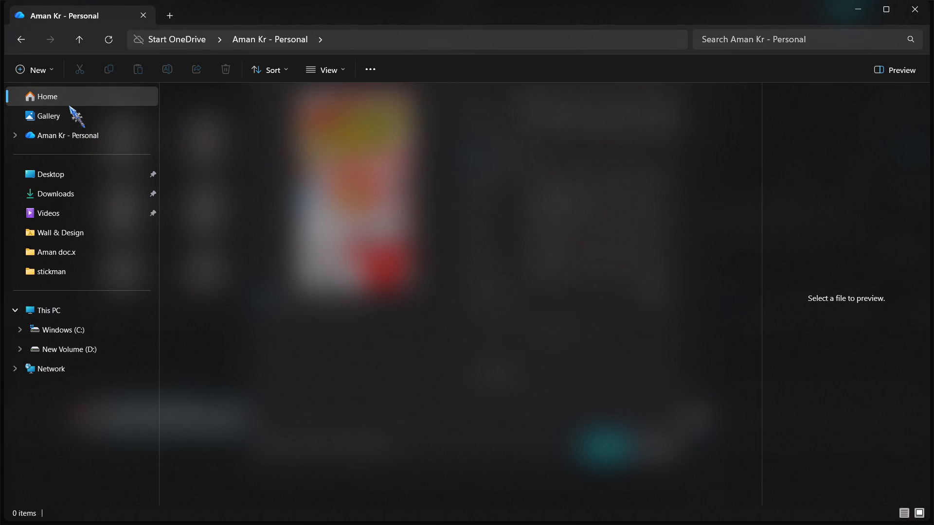
click(789, 44)
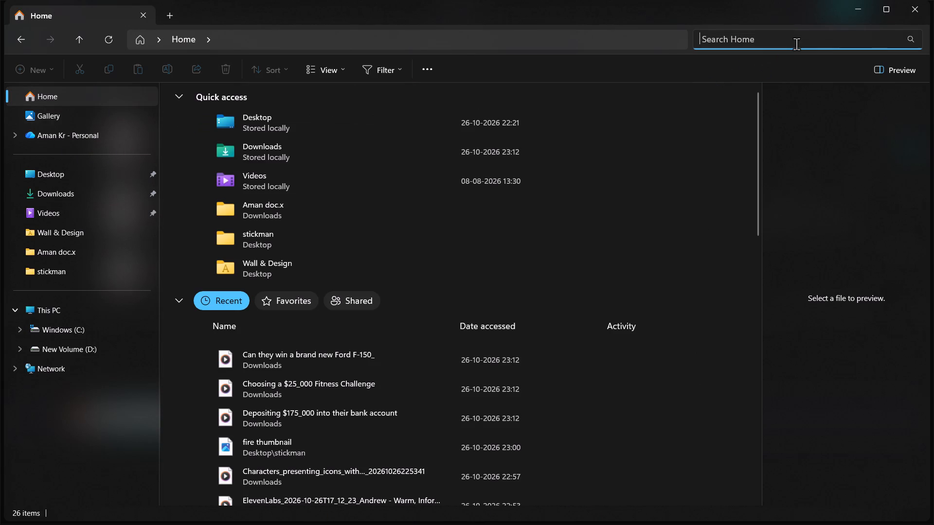
text(wor)
text(ld)
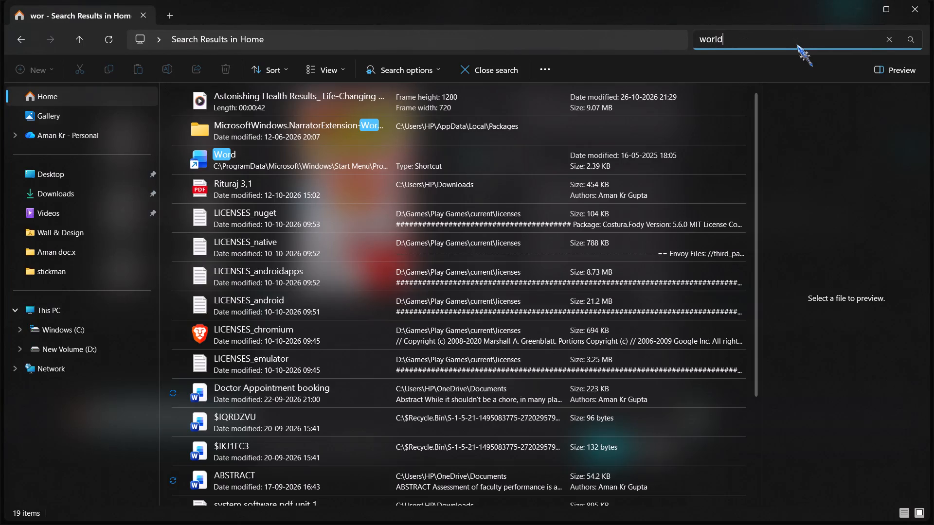
key(Insert)
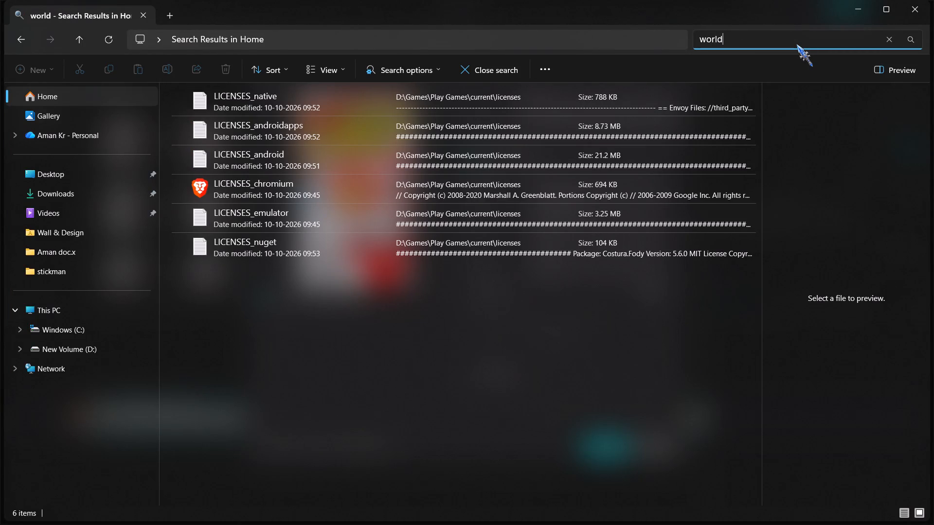
key(BackSpace)
key(BackSpace)
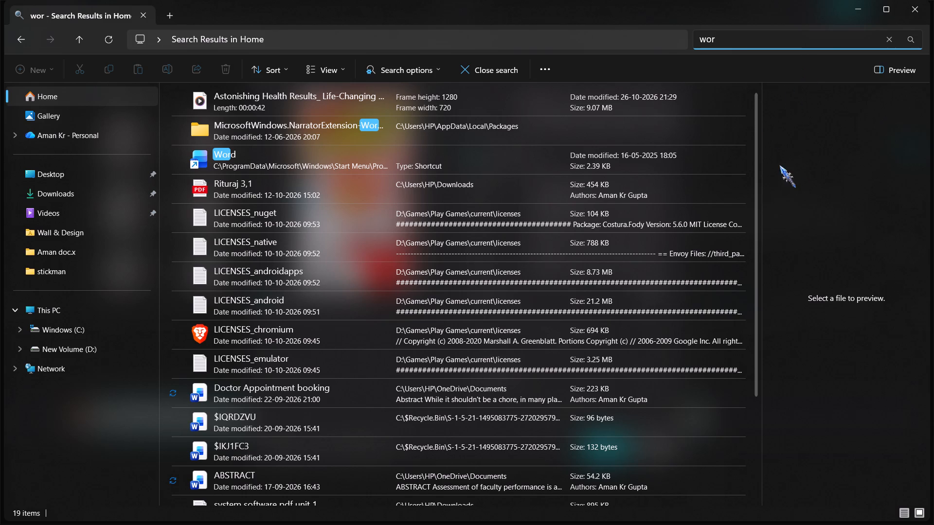
click(933, 0)
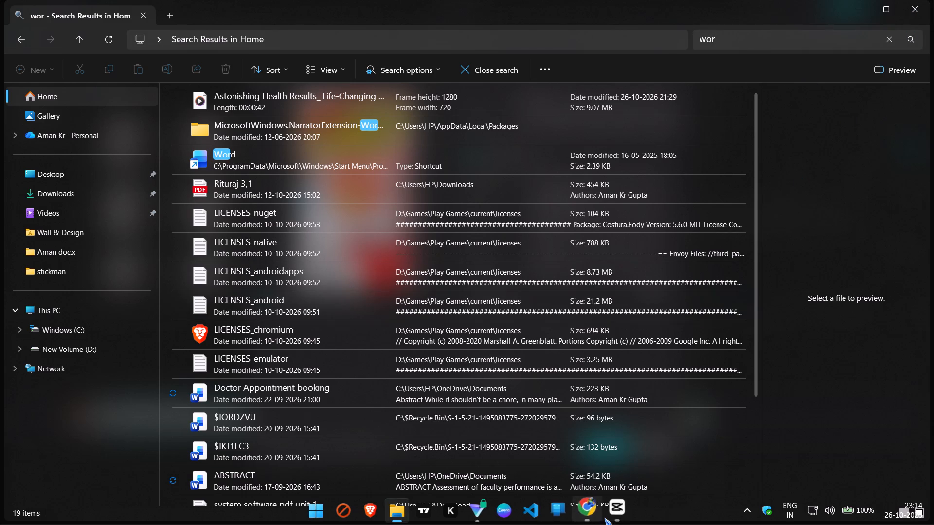
Switch to CapCut and clear the existing title in the export settings.
click(605, 516)
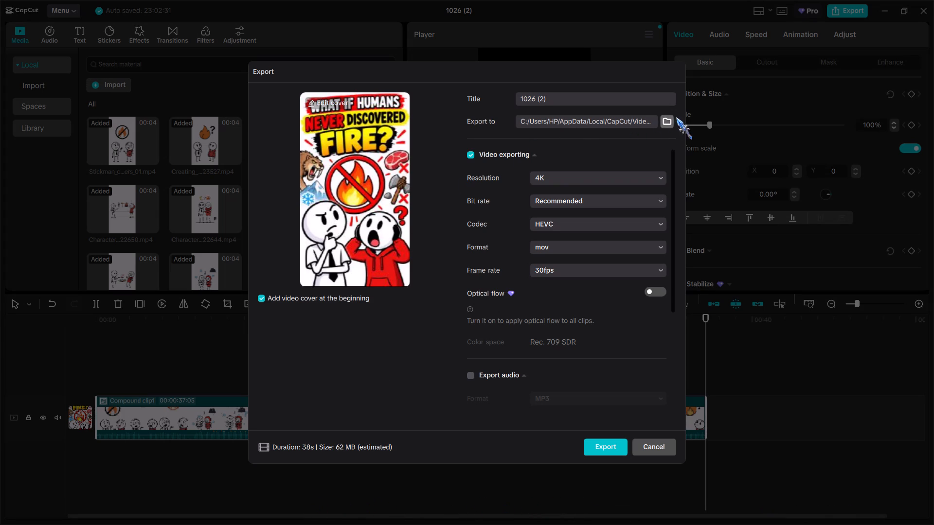
click(567, 97)
key(BackSpace)
key(BackSpace)
key(BackSpace)
key(BackSpace)
key(BackSpace)
key(BackSpace)
key(BackSpace)
key(BackSpace)
key(BackSpace)
key(BackSpace)
key(BackSpace)
key(BackSpace)
key(BackSpace)
key(BackSpace)
key(BackSpace)
key(BackSpace)
key(BackSpace)
key(BackSpace)
key(BackSpace)
key(BackSpace)
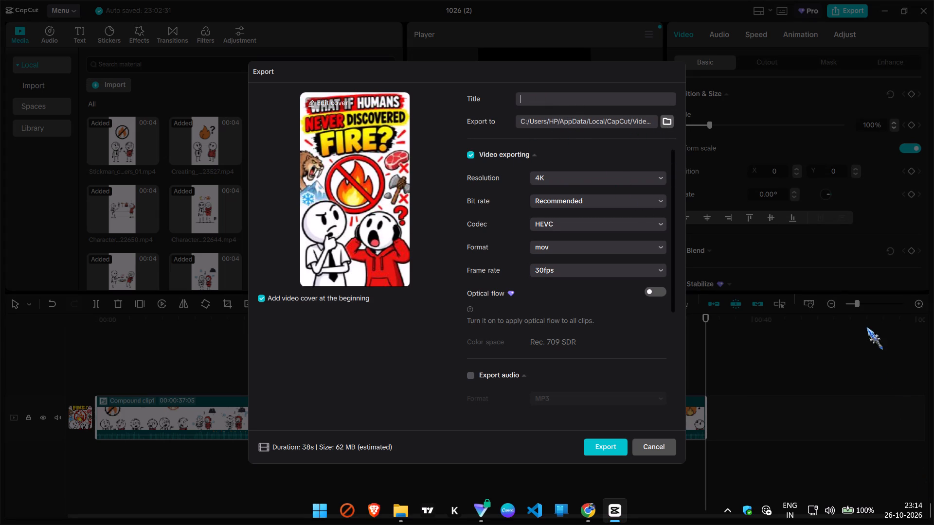
Set the export destination to the stickman folder on the Desktop.
click(664, 118)
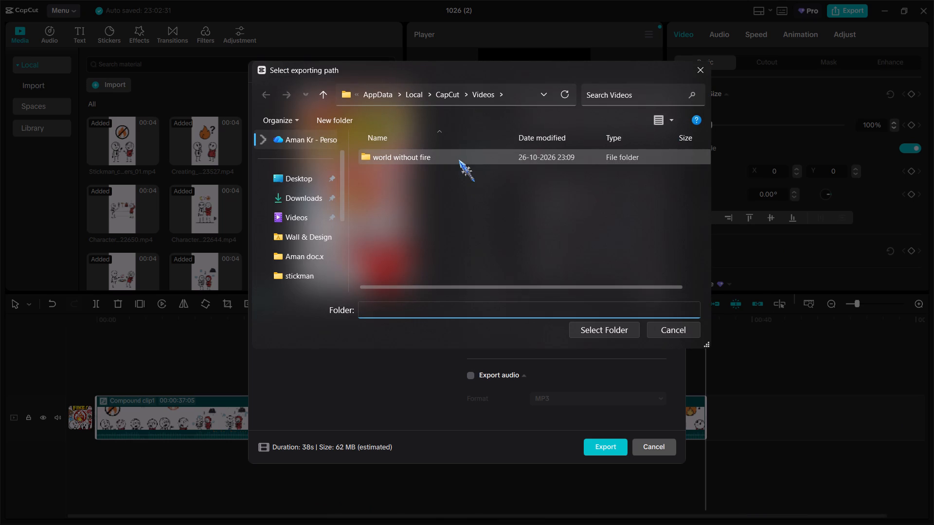
click(305, 184)
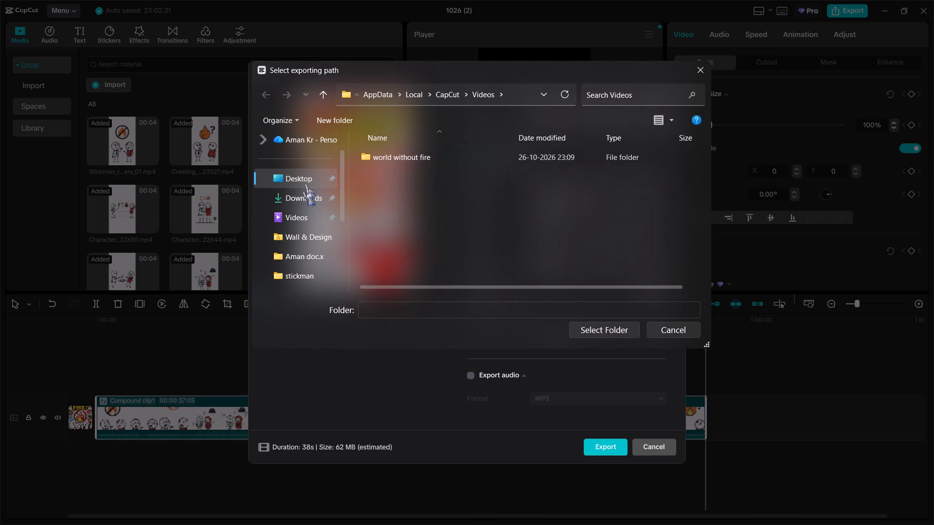
click(402, 162)
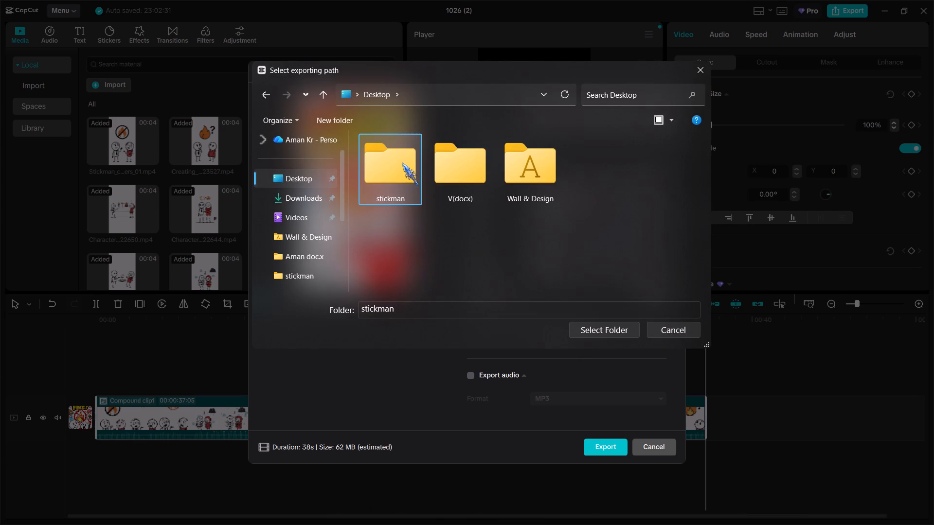
click(600, 322)
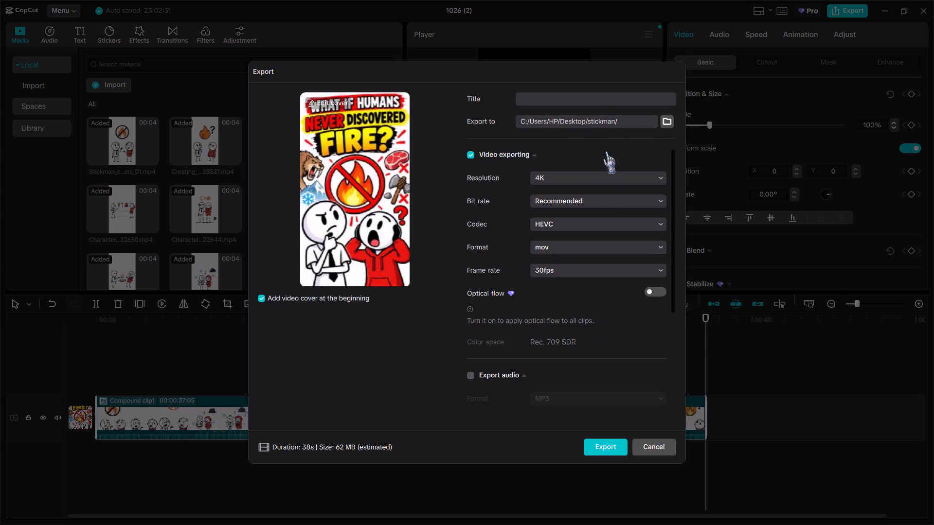
Title the export "world without fire 01" and export the video.
click(606, 100)
key(w)
text(orld without)
key(space)
text(fire)
key(space)
text(01)
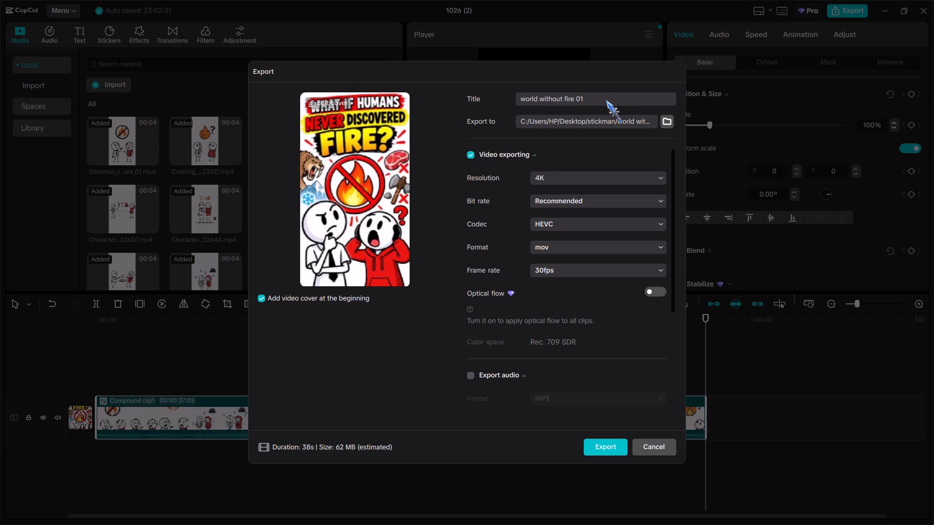
scroll(774, 292, up, 1)
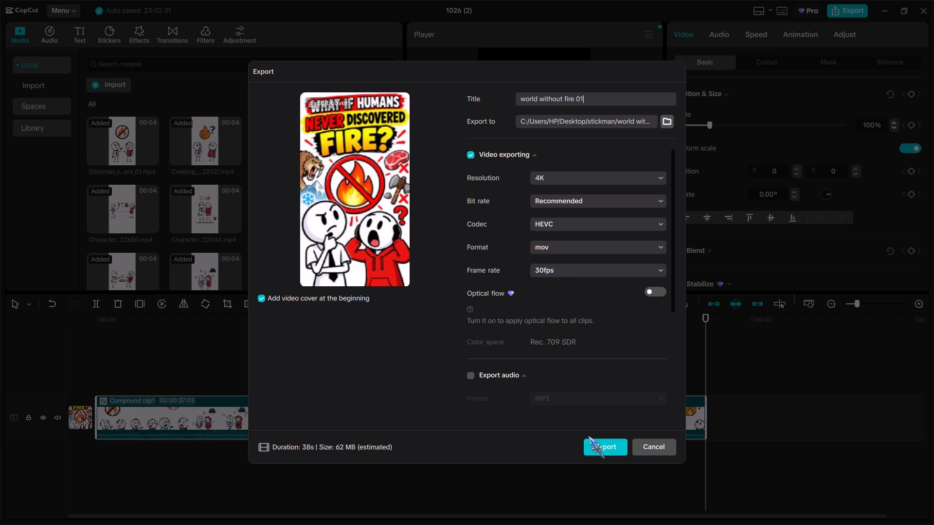
click(588, 444)
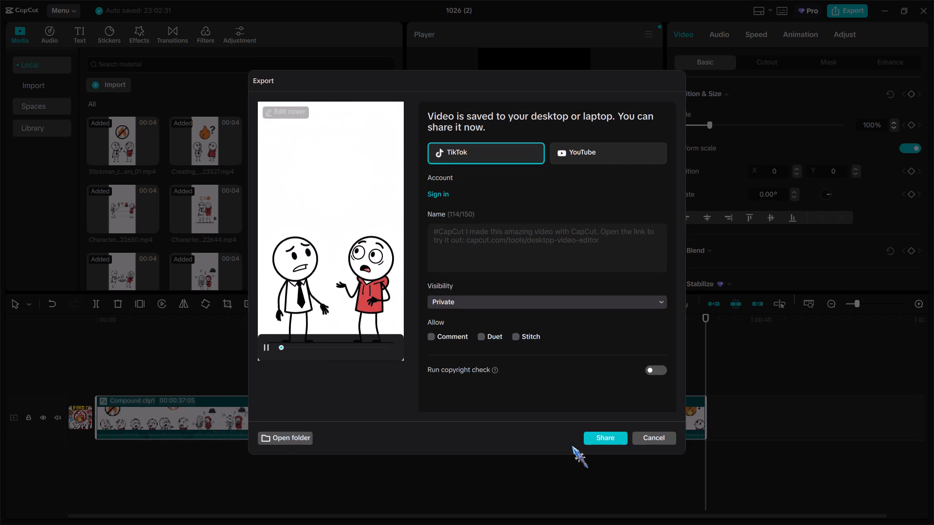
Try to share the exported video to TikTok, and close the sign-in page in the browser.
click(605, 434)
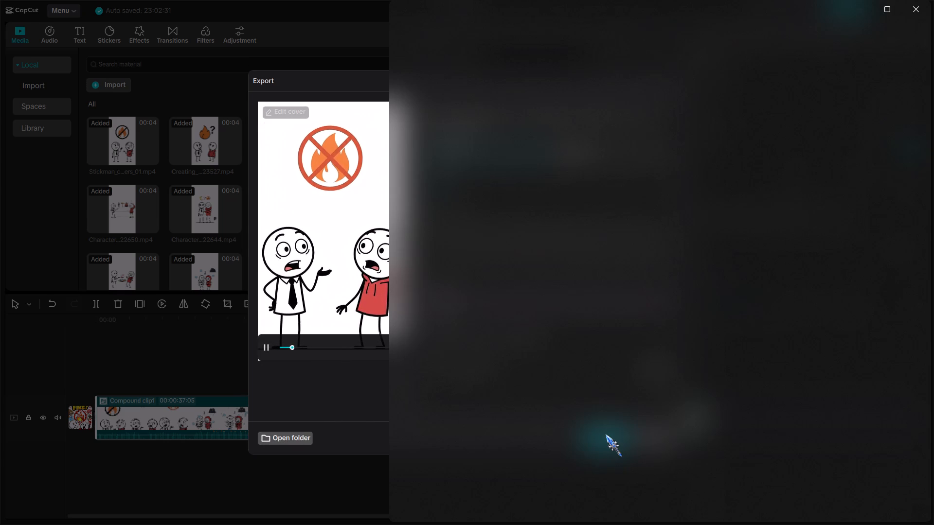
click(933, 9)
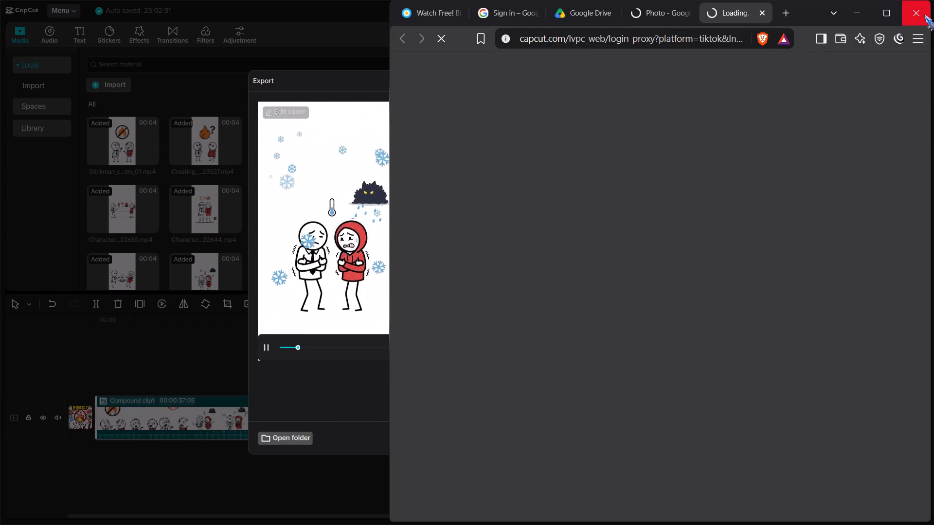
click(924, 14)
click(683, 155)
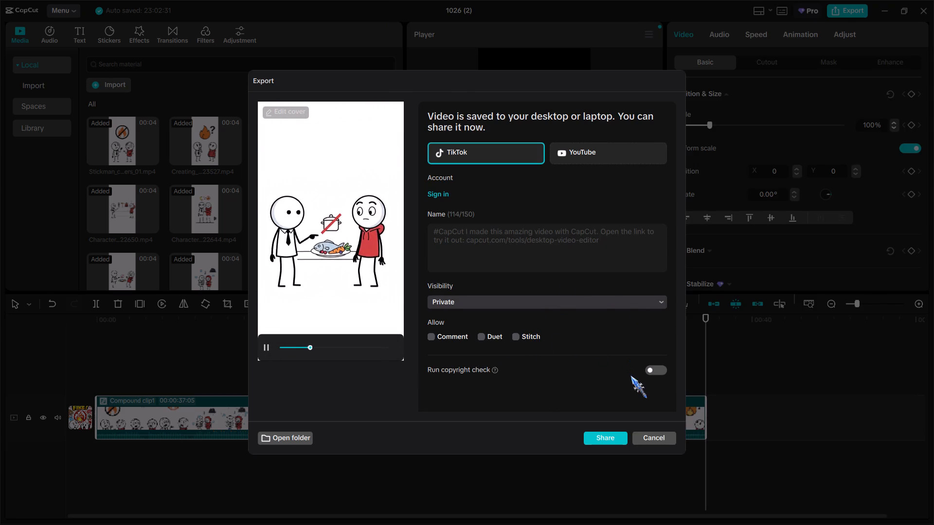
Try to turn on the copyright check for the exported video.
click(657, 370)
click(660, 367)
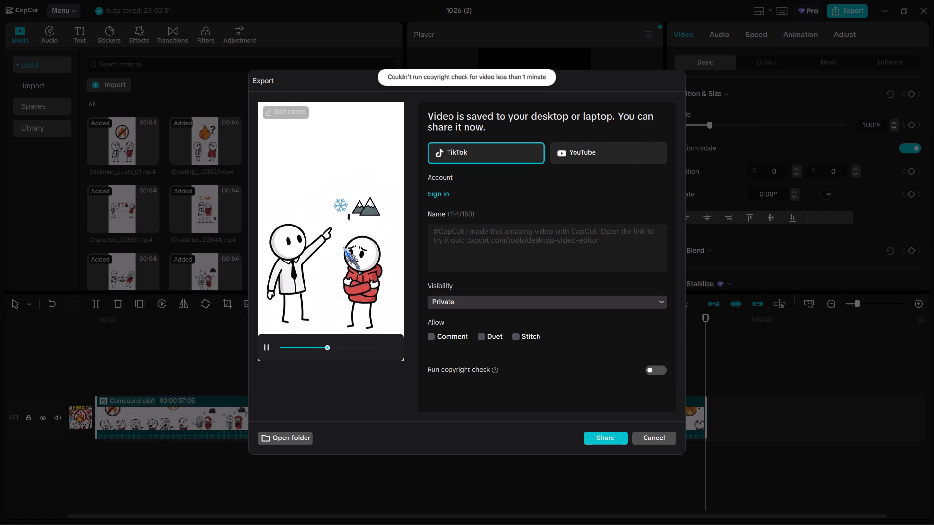
Switch the sharing target to YouTube and look through its sharing options.
click(611, 153)
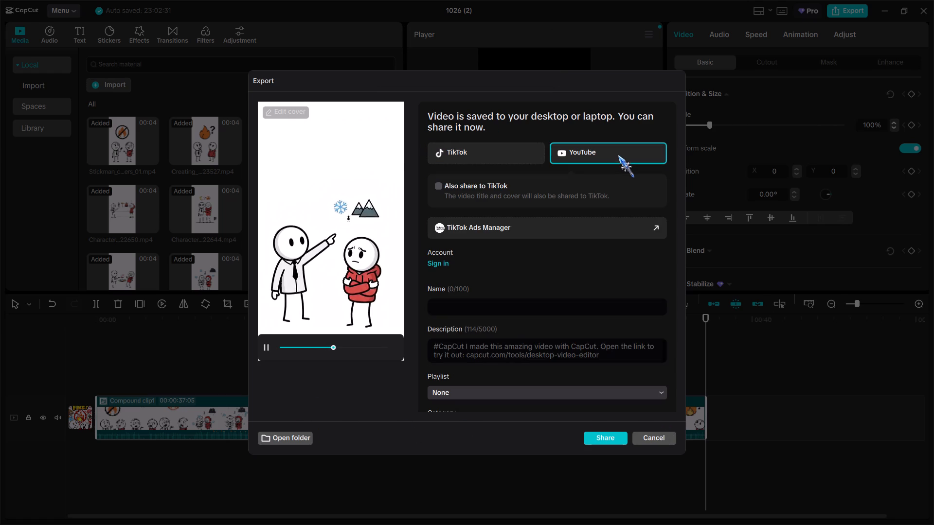
scroll(538, 269, down, 4)
scroll(577, 314, down, 6)
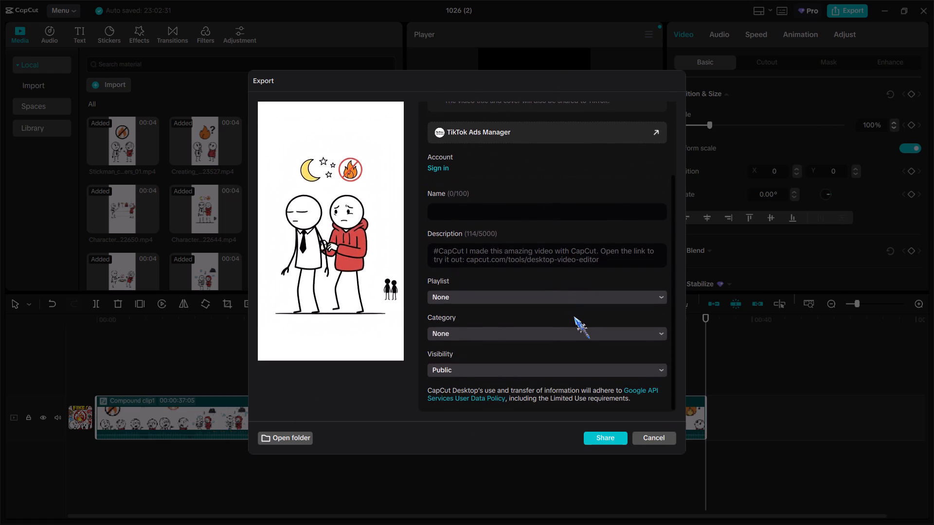
Open the export folder, try playing the "world without fire 01" video once in Media Player, and close the player.
click(290, 434)
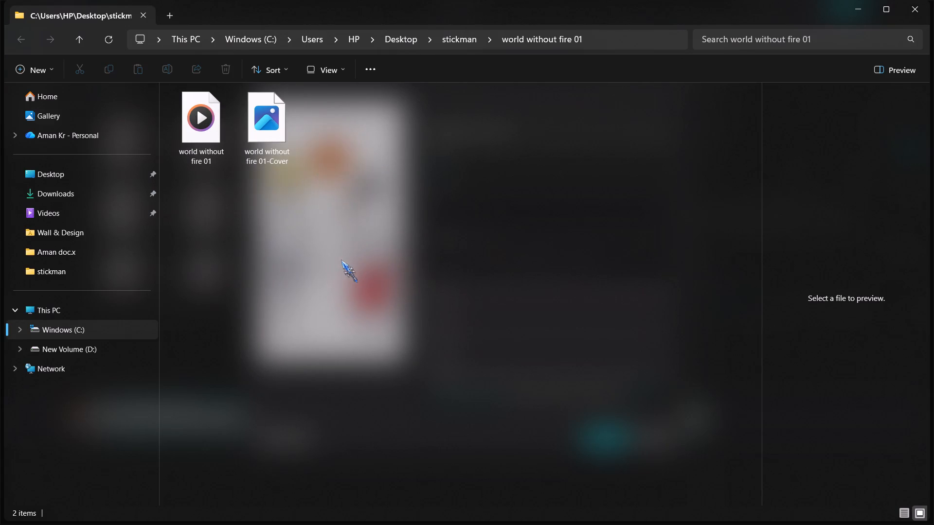
double_click(195, 111)
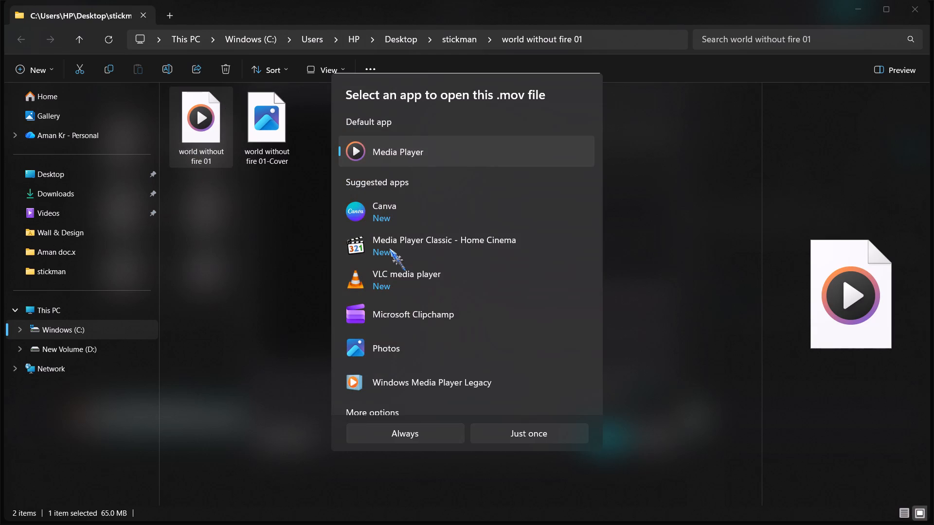
click(522, 434)
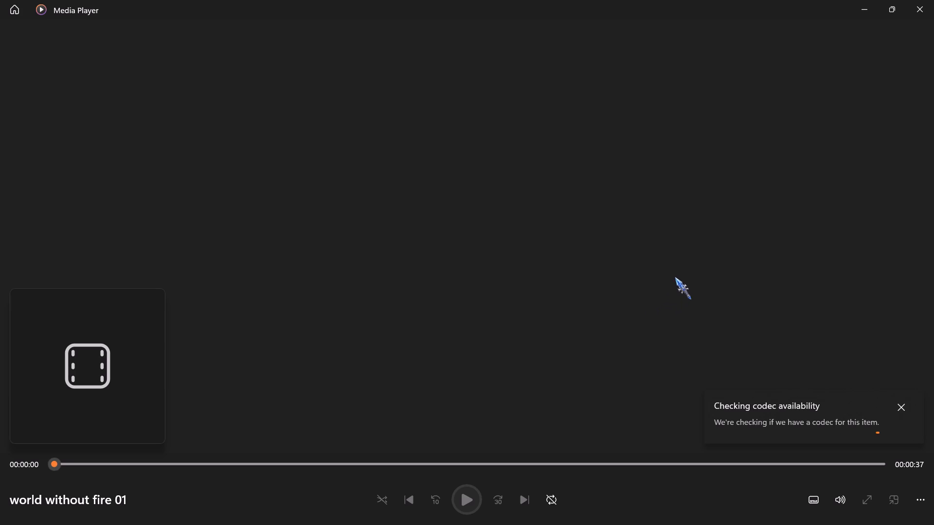
click(933, 0)
Play the "world without fire 01" video in VLC media player.
right_click(219, 115)
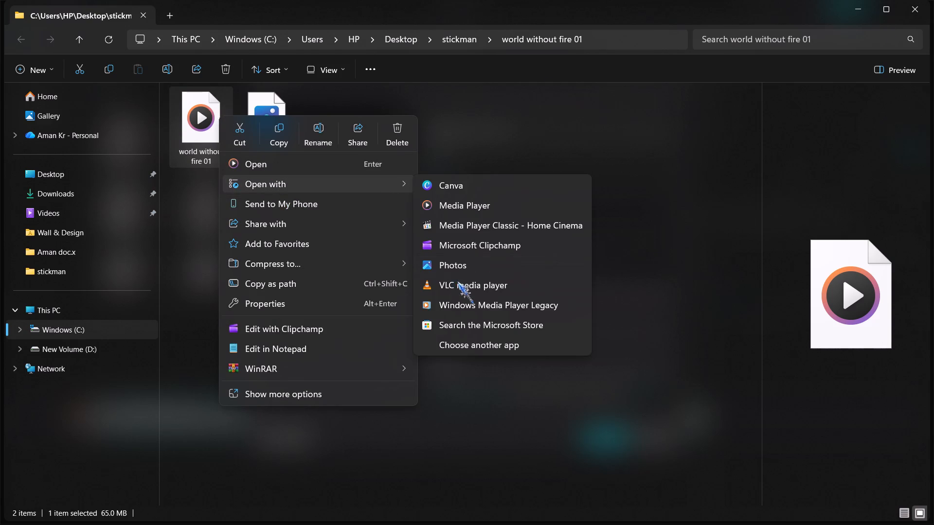
click(456, 285)
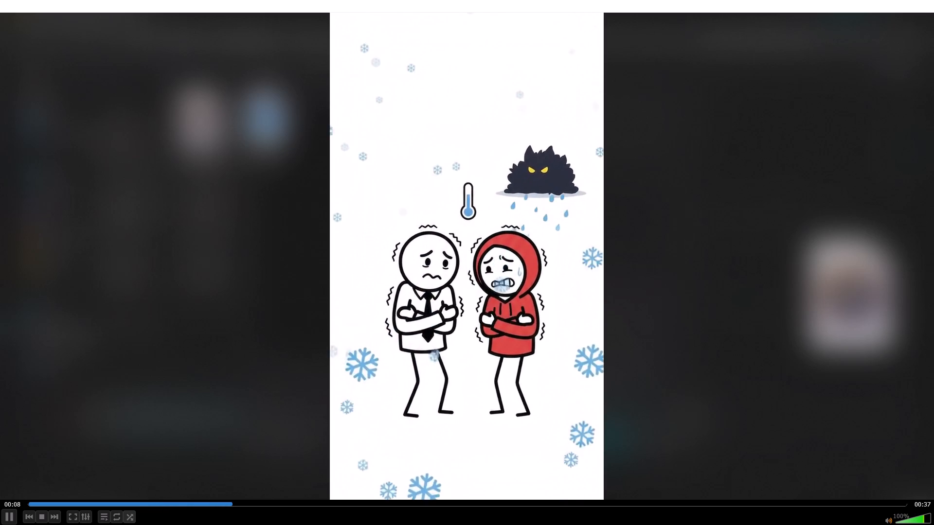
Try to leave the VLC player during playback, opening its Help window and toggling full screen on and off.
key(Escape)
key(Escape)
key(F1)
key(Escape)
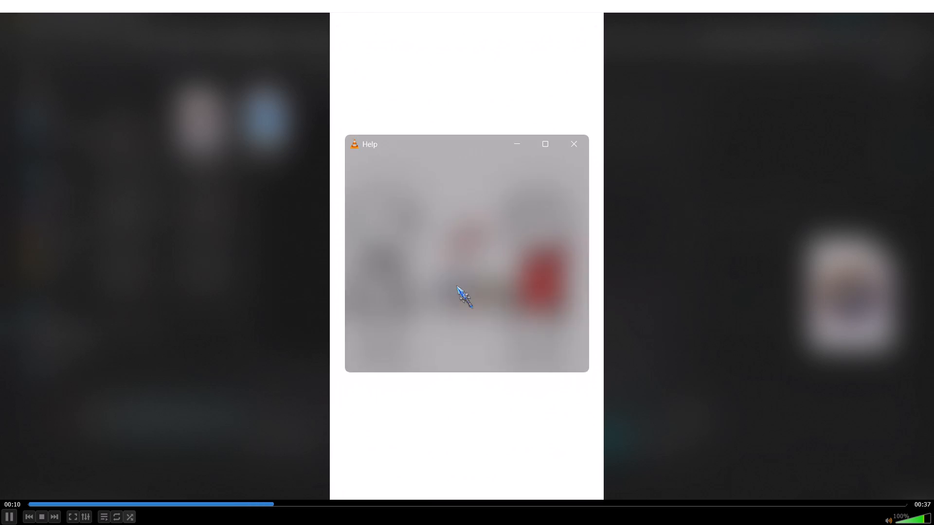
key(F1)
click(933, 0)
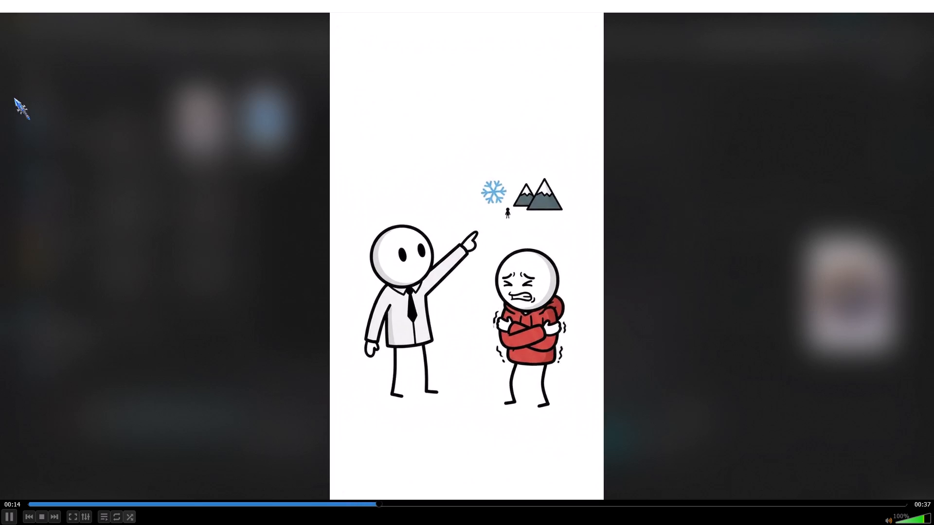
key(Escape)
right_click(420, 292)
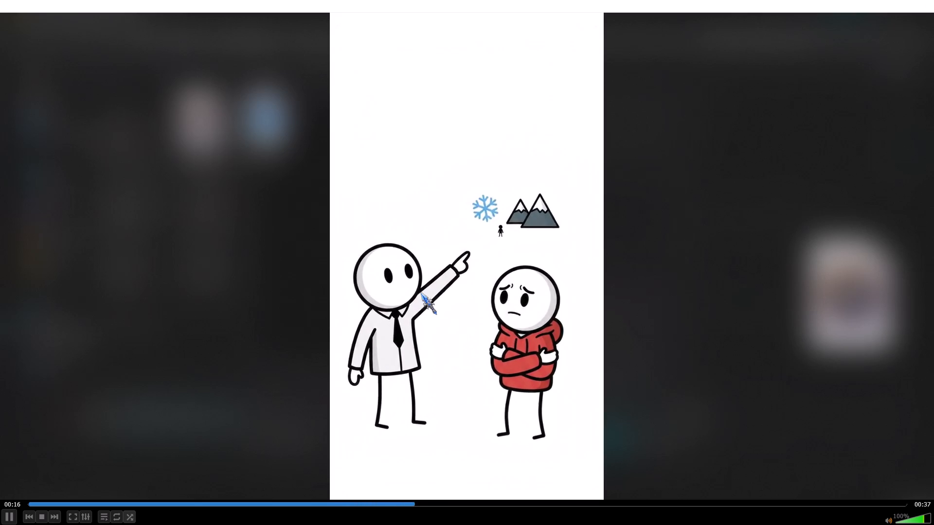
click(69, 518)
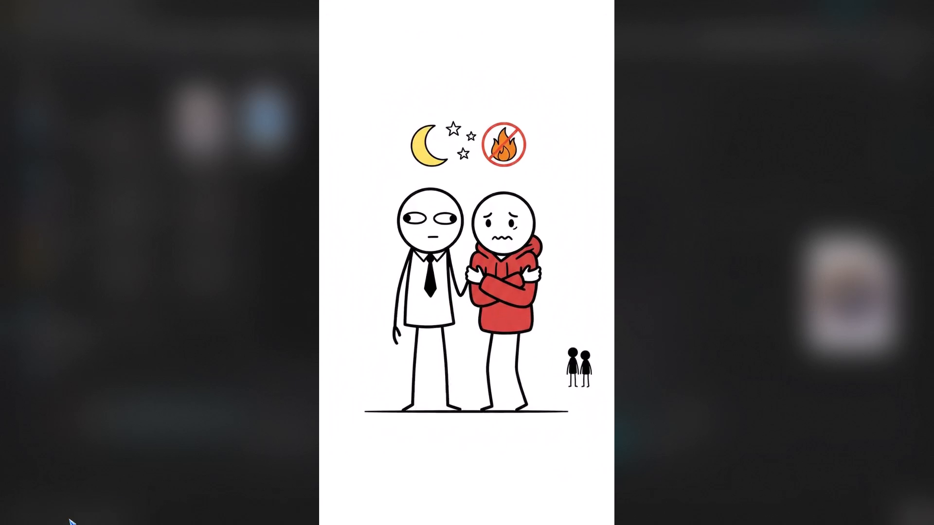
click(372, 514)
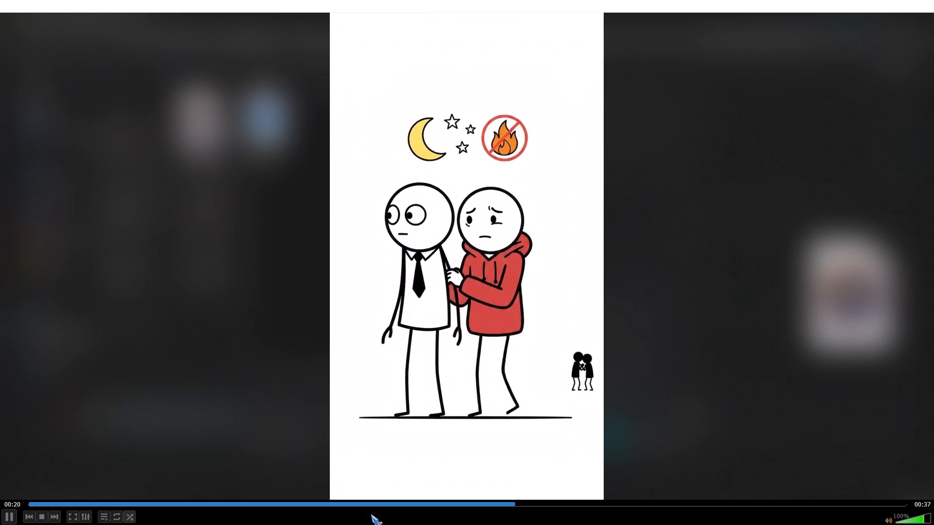
Raise VLC's volume to 120% and try to move and close its window while the video plays.
scroll(585, 201, up, 4)
drag(10, 0, 36, 3)
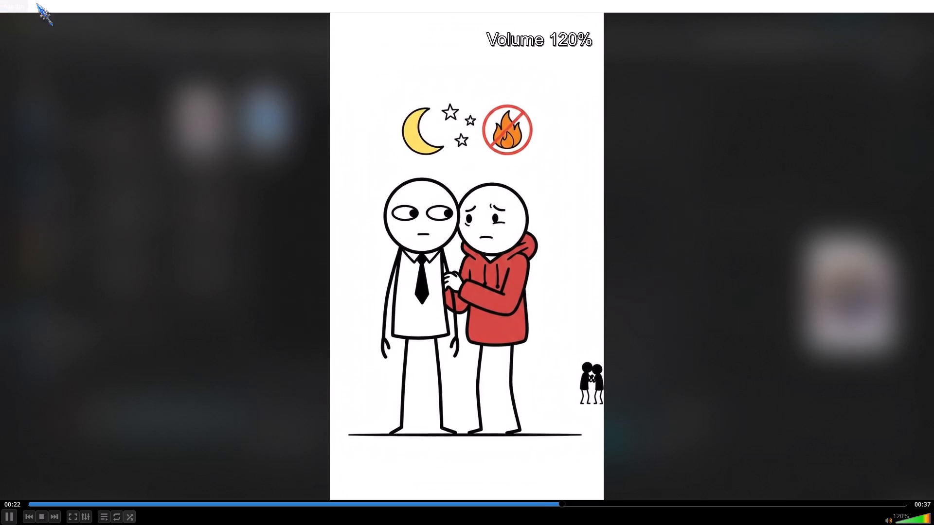
drag(36, 3, 37, 3)
click(925, 0)
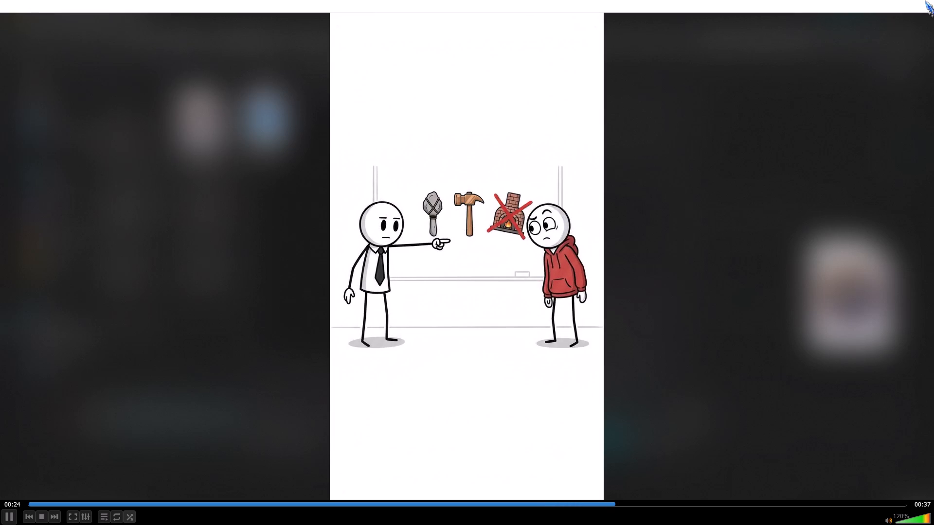
click(933, 4)
click(925, 3)
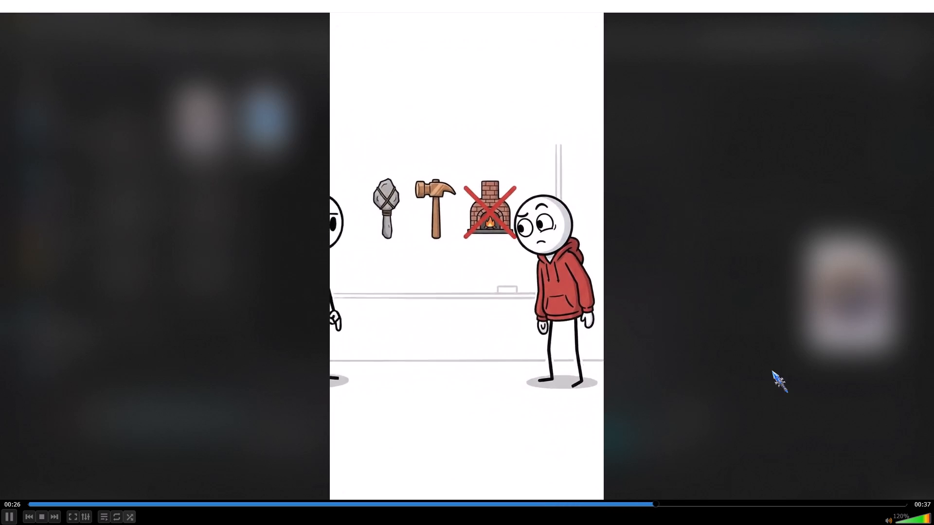
click(756, 375)
triple_click(755, 373)
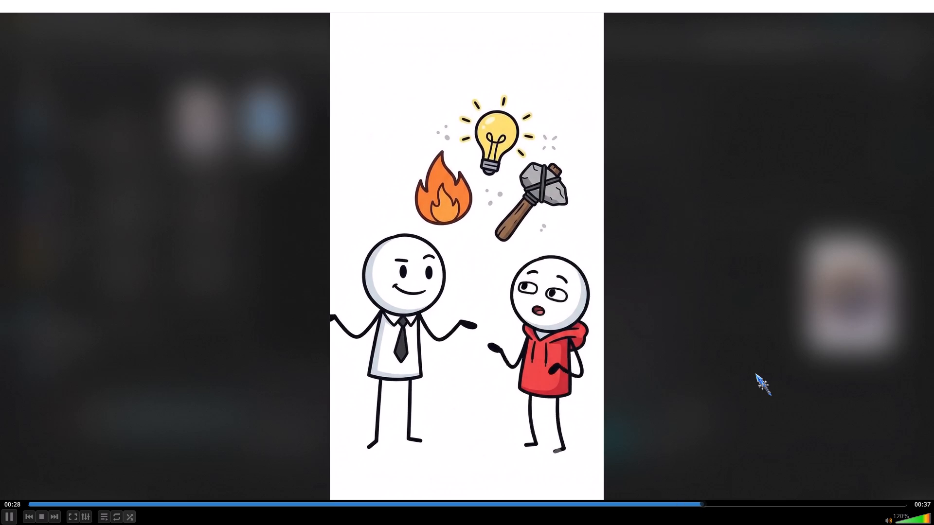
click(753, 373)
drag(754, 377, 804, 405)
drag(799, 402, 804, 405)
click(801, 406)
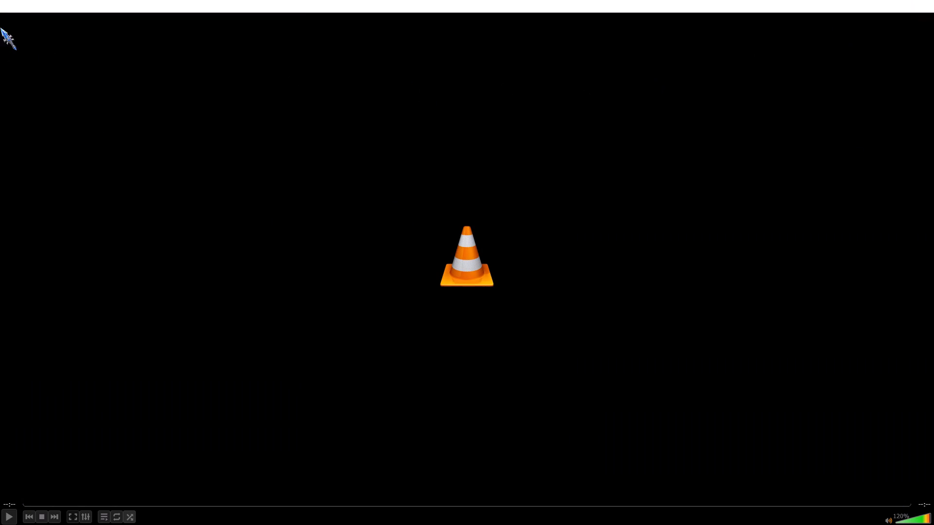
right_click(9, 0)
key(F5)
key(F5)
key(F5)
Exit full screen in VLC media player, then close it and the export folder window behind it.
key(F11)
scroll(165, 512, up, 1)
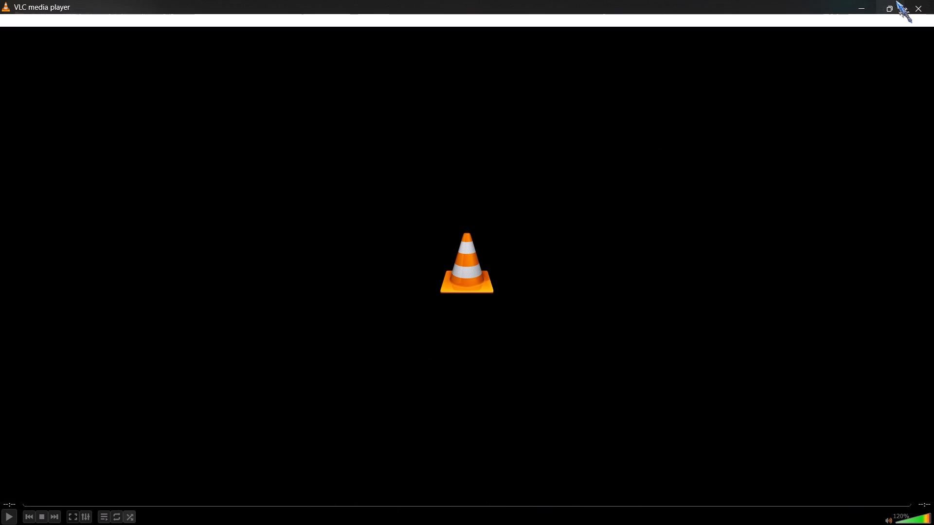
click(933, 0)
click(929, 0)
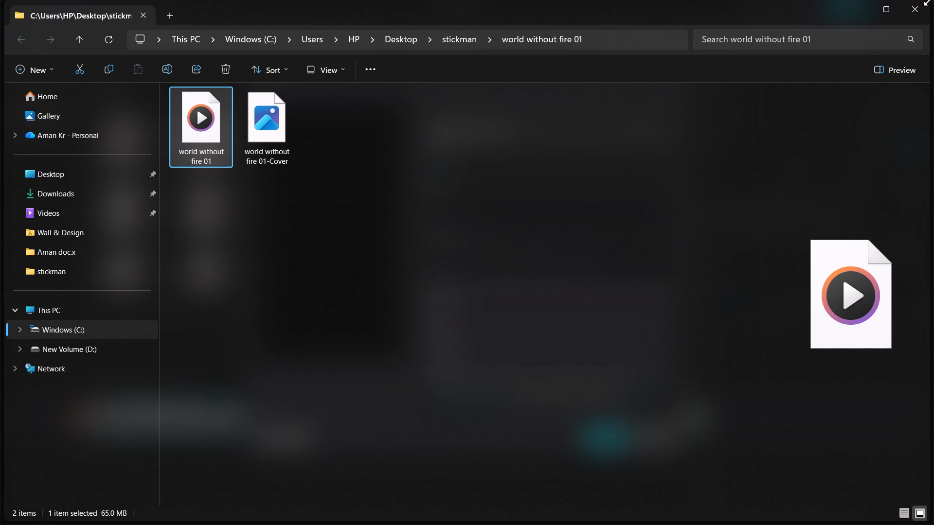
click(918, 12)
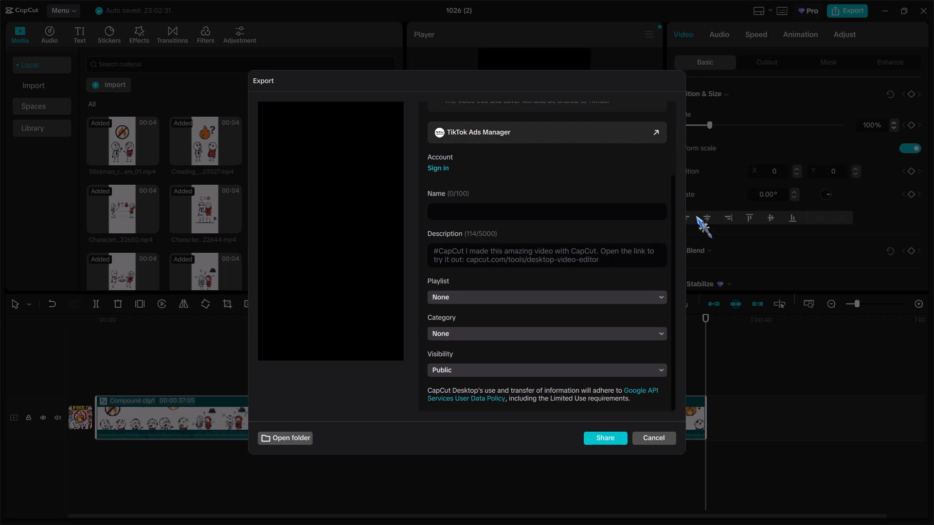
Dismiss the Export dialog without sharing, and close all the remaining CapCut and File Explorer windows.
click(796, 422)
click(657, 433)
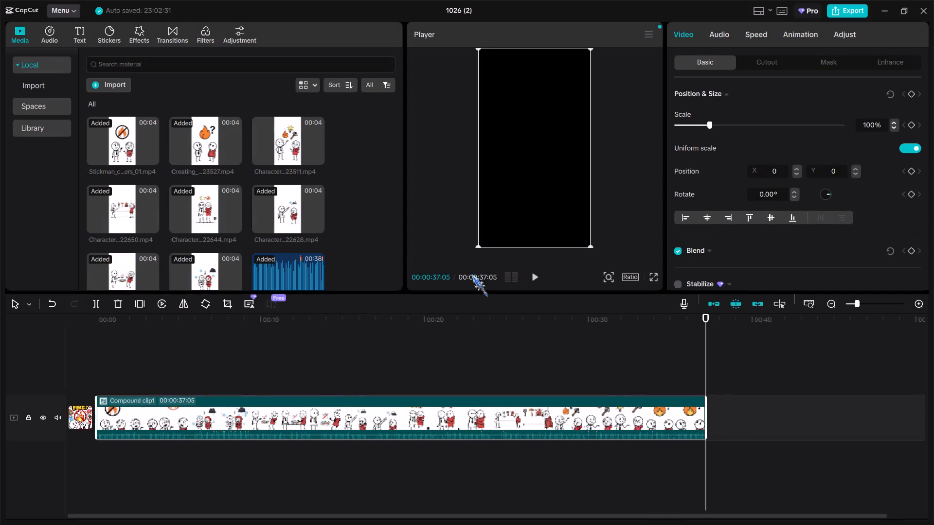
click(930, 3)
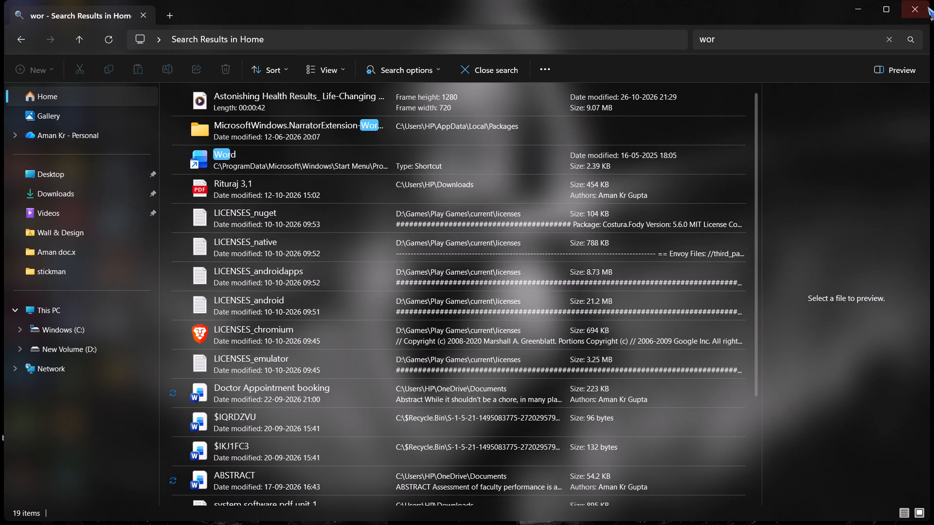
click(933, 0)
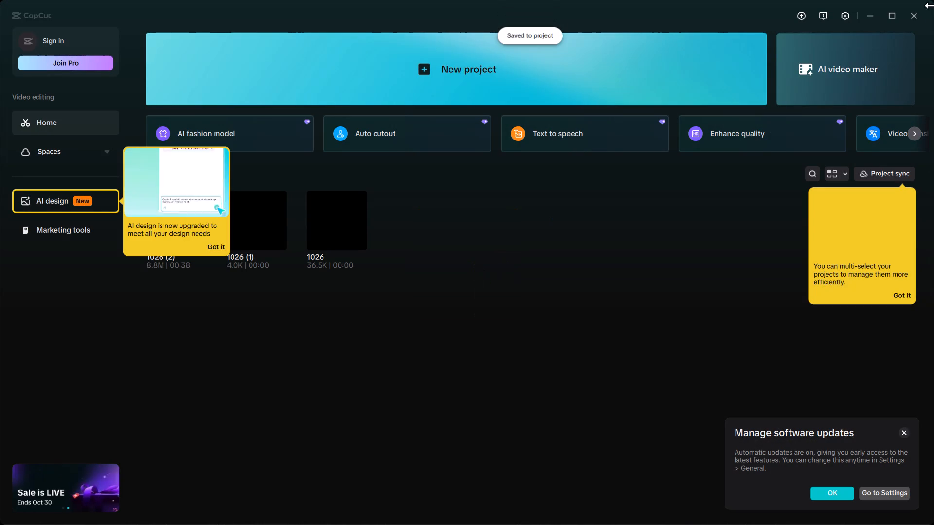
click(923, 10)
click(923, 10)
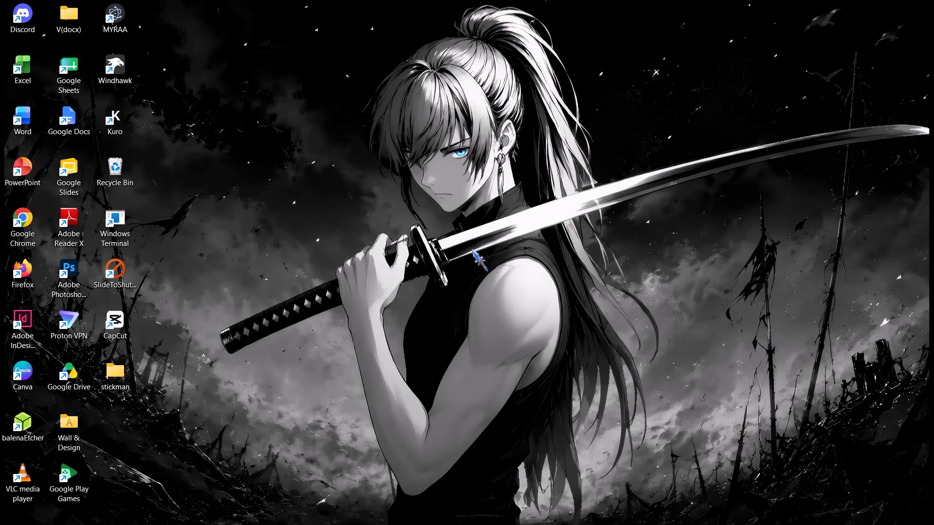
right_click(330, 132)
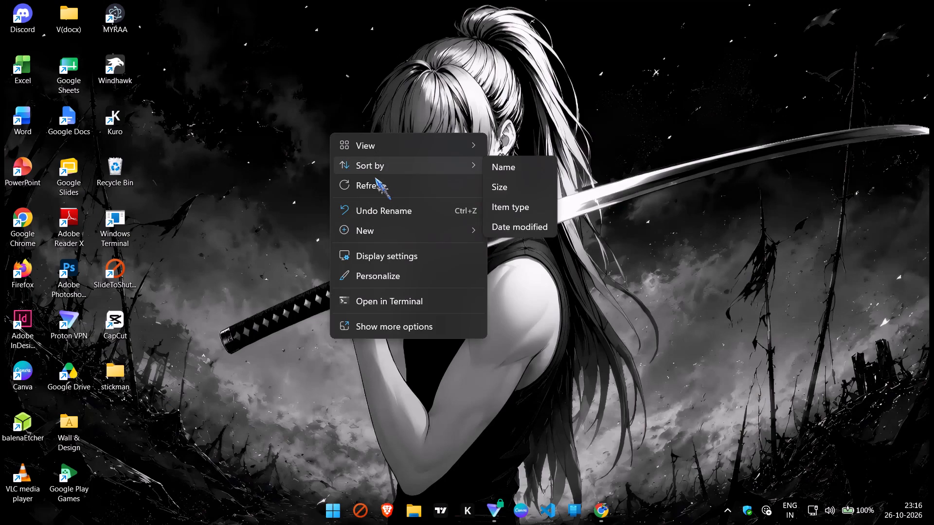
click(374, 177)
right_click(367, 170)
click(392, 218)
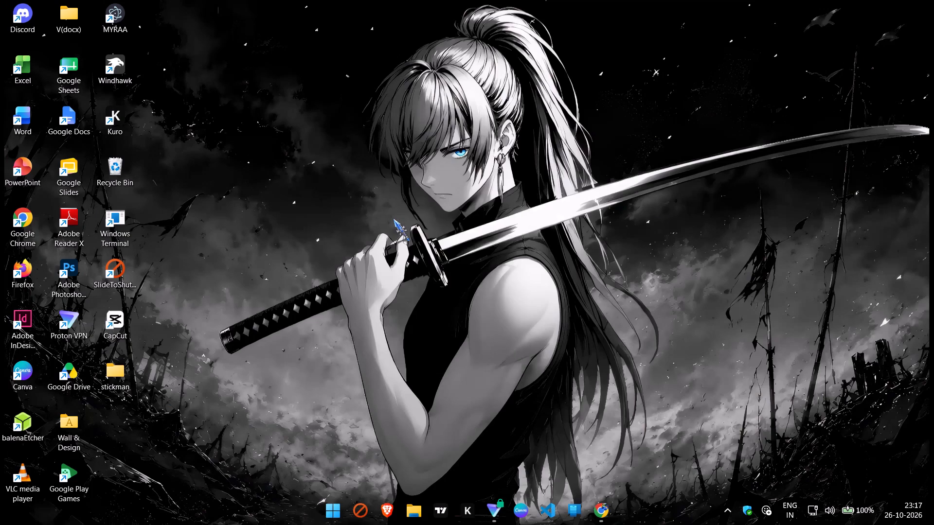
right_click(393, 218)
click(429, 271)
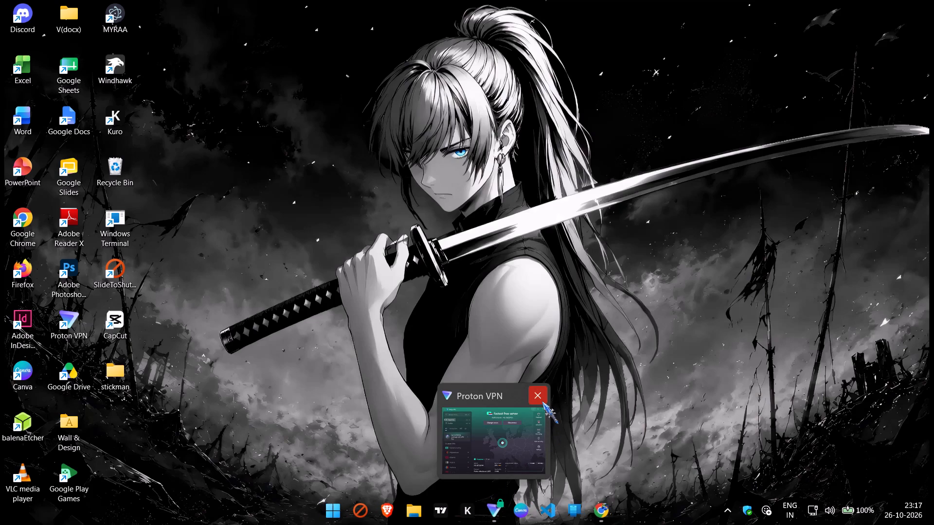
Close the Proton VPN and Google Chrome windows still open on the desktop.
click(542, 401)
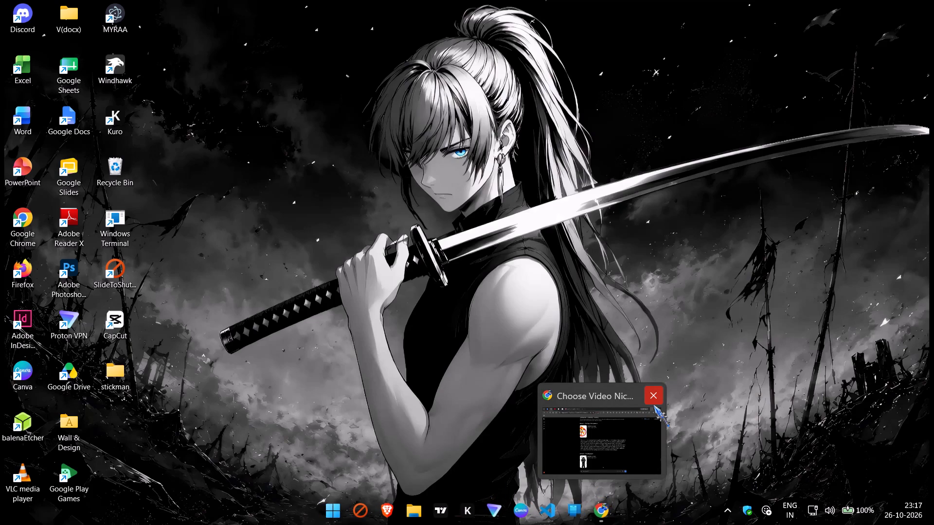
click(653, 397)
click(653, 396)
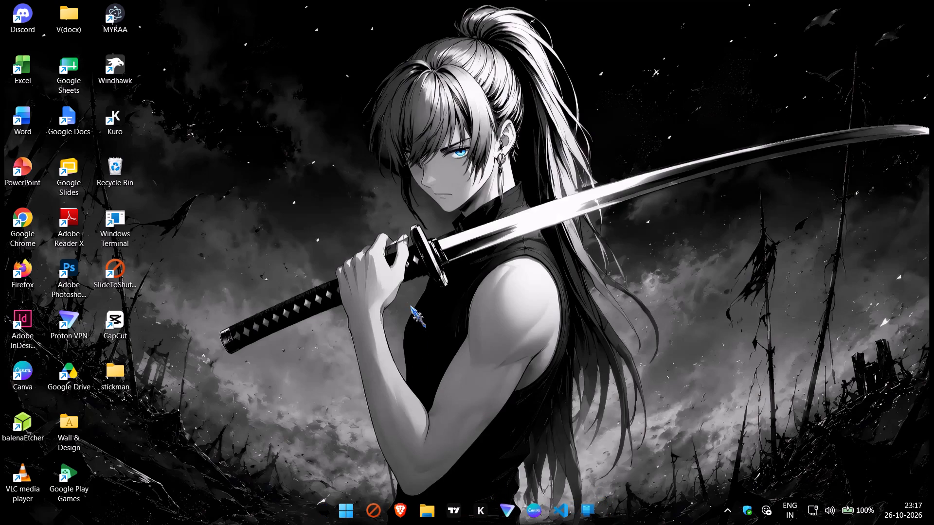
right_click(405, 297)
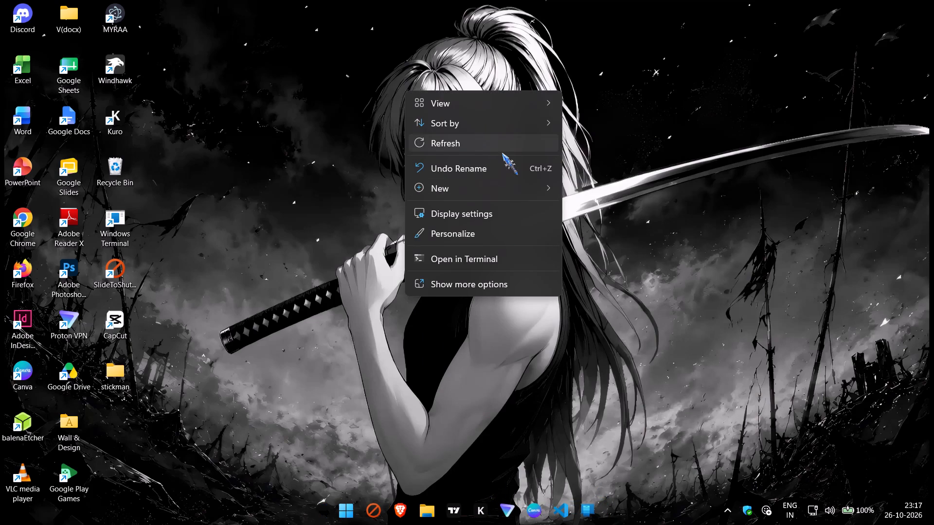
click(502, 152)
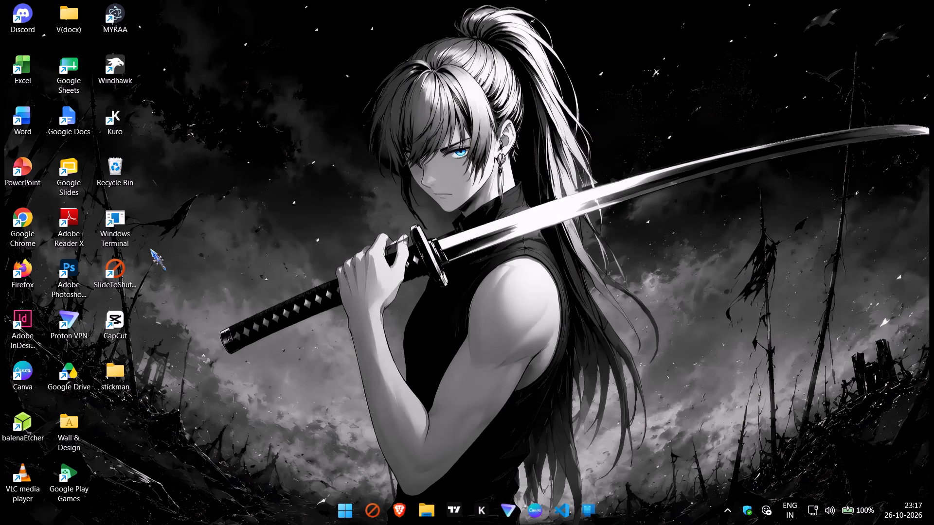
Open the Downloads folder in File Explorer and maximize its window.
click(423, 507)
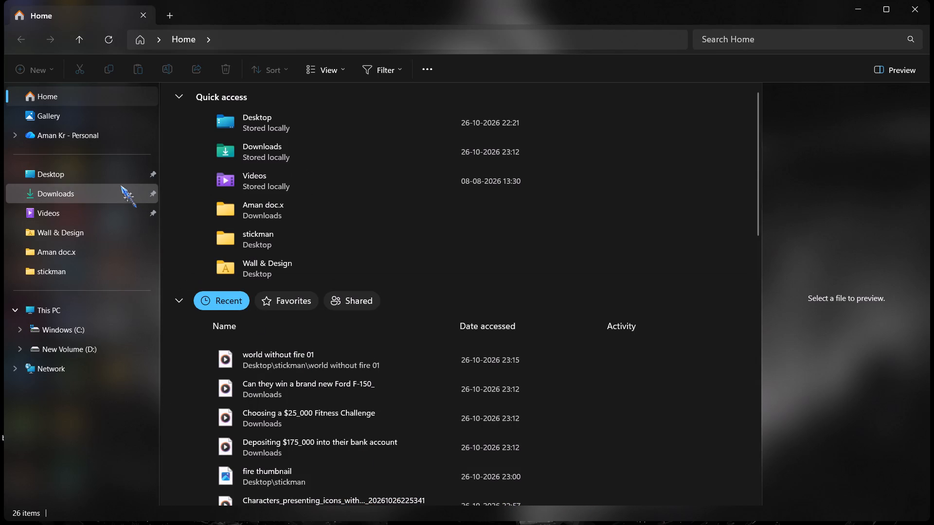
click(116, 185)
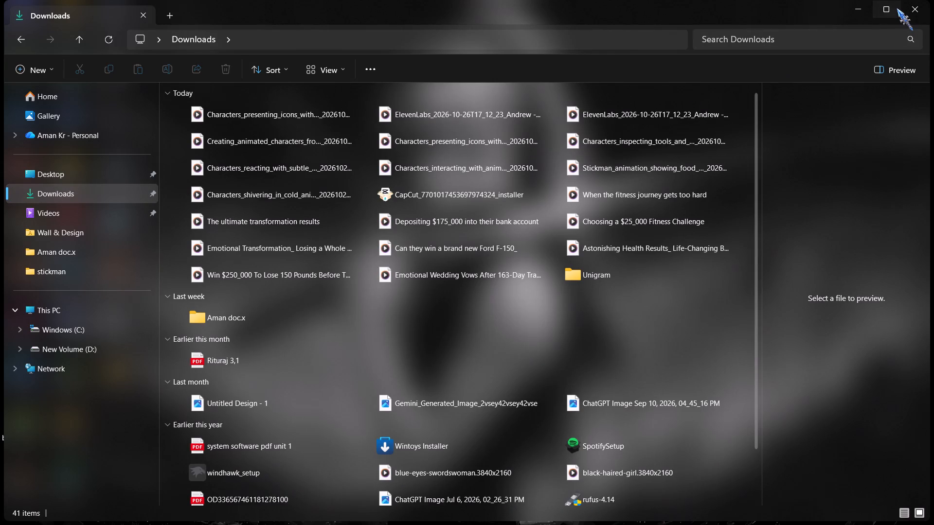
click(897, 8)
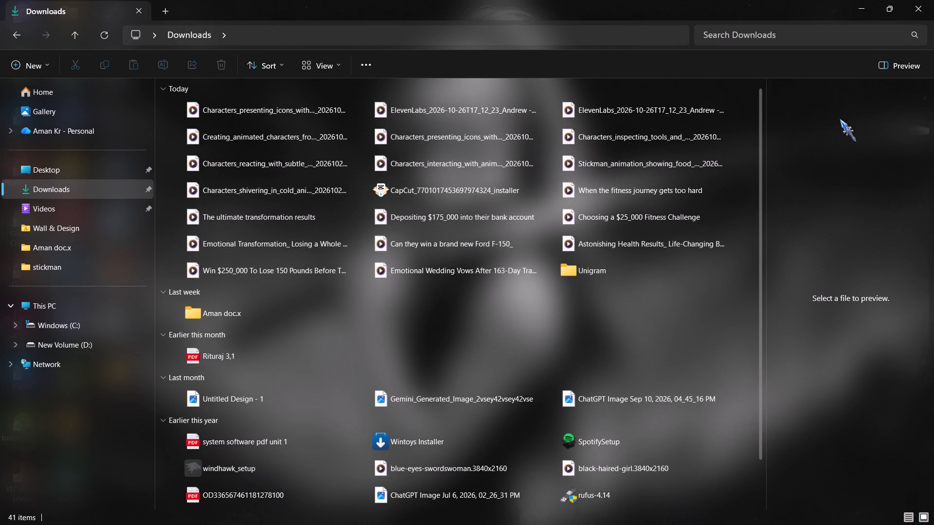